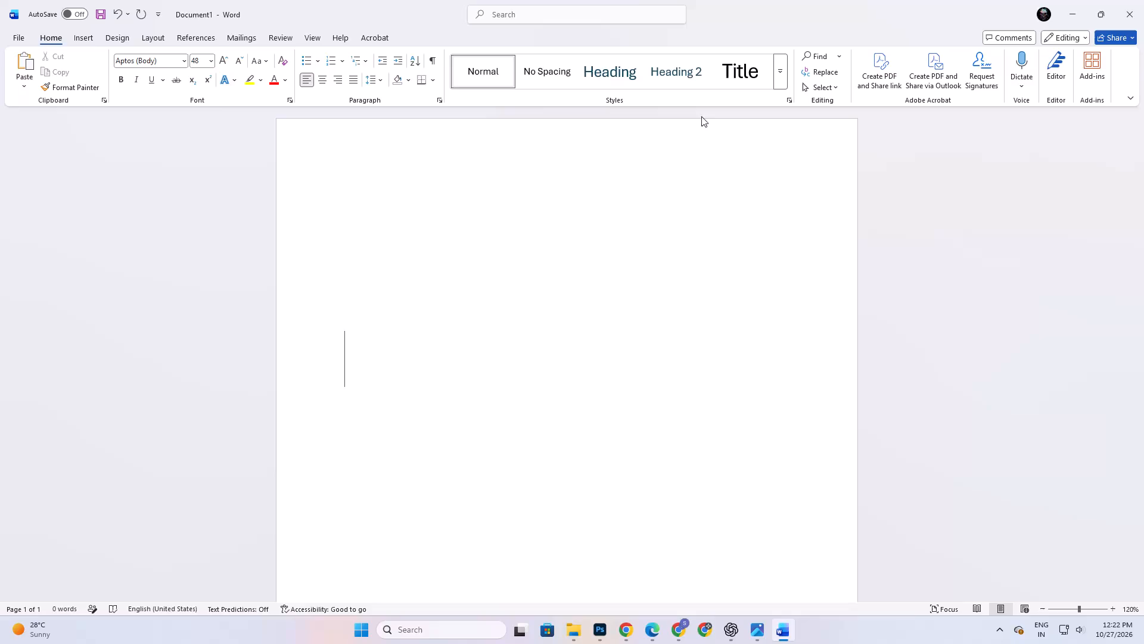
Close the blank Word document without saving its changes.
left_click(1143, 0)
left_click(625, 385)
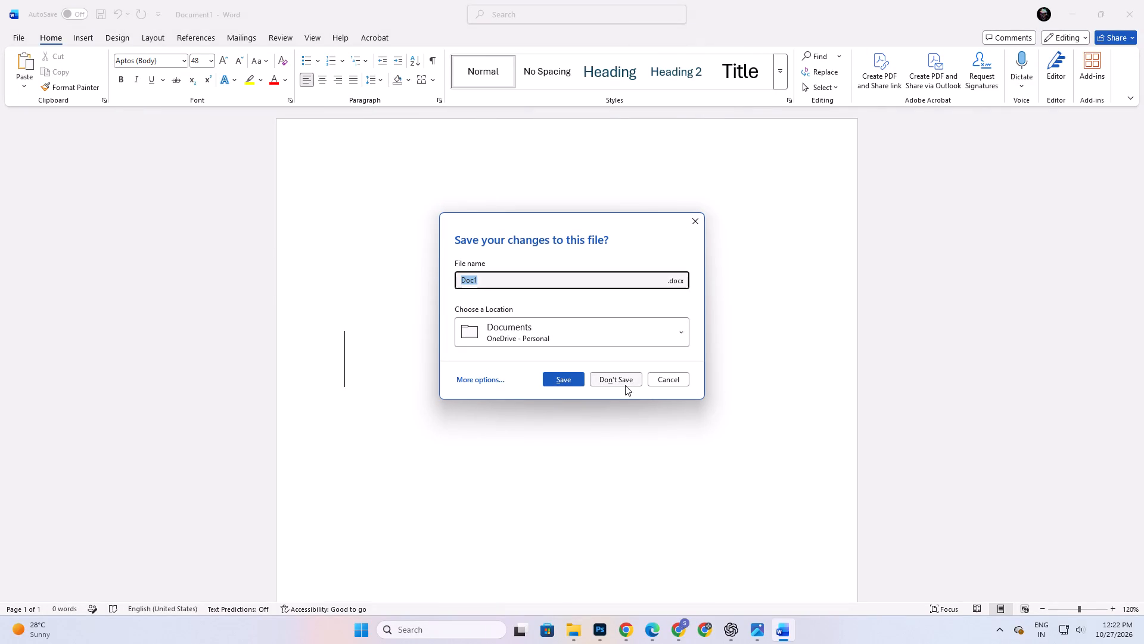
Close the Edge browser window showing the winword search.
left_click(1143, 0)
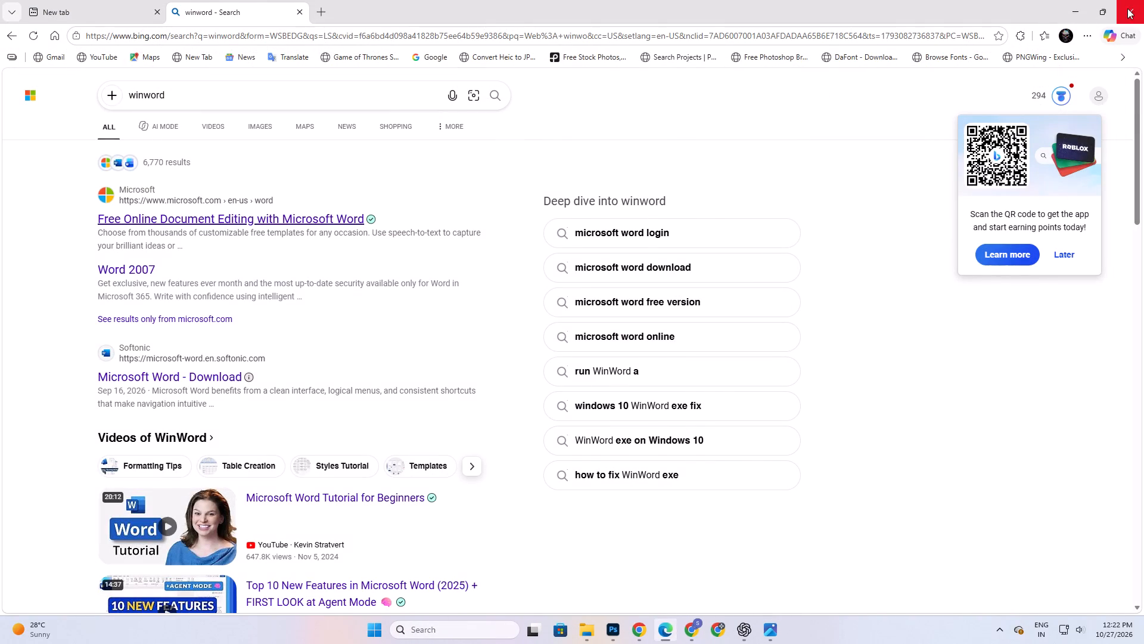
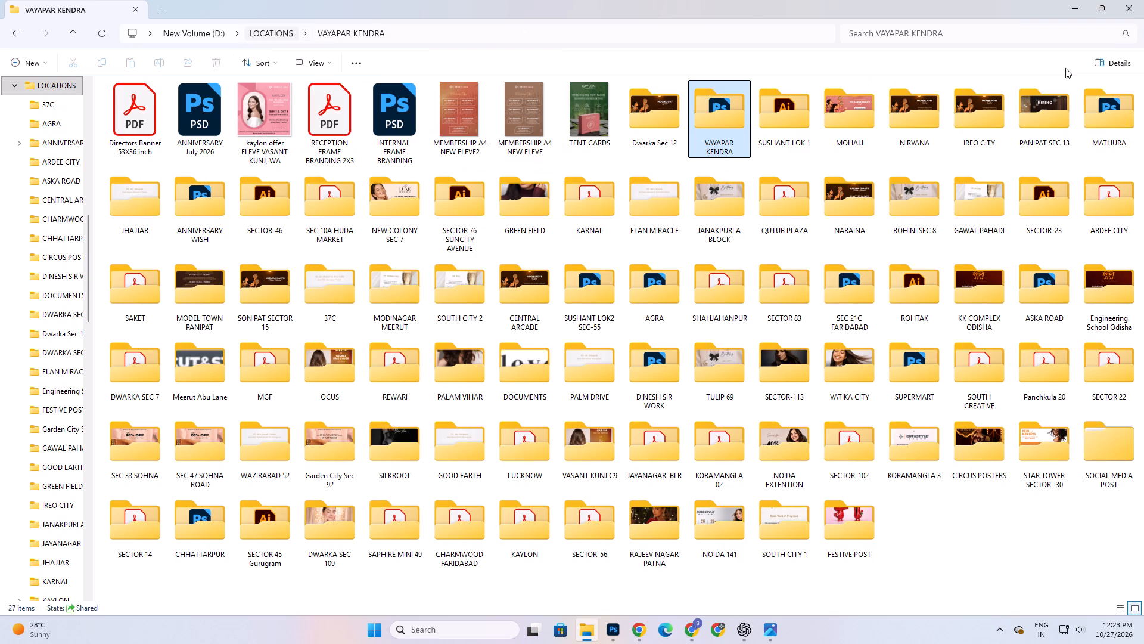
Search the LOCATIONS folder for KARWA in File Explorer.
left_click(955, 33)
type("KARWA")
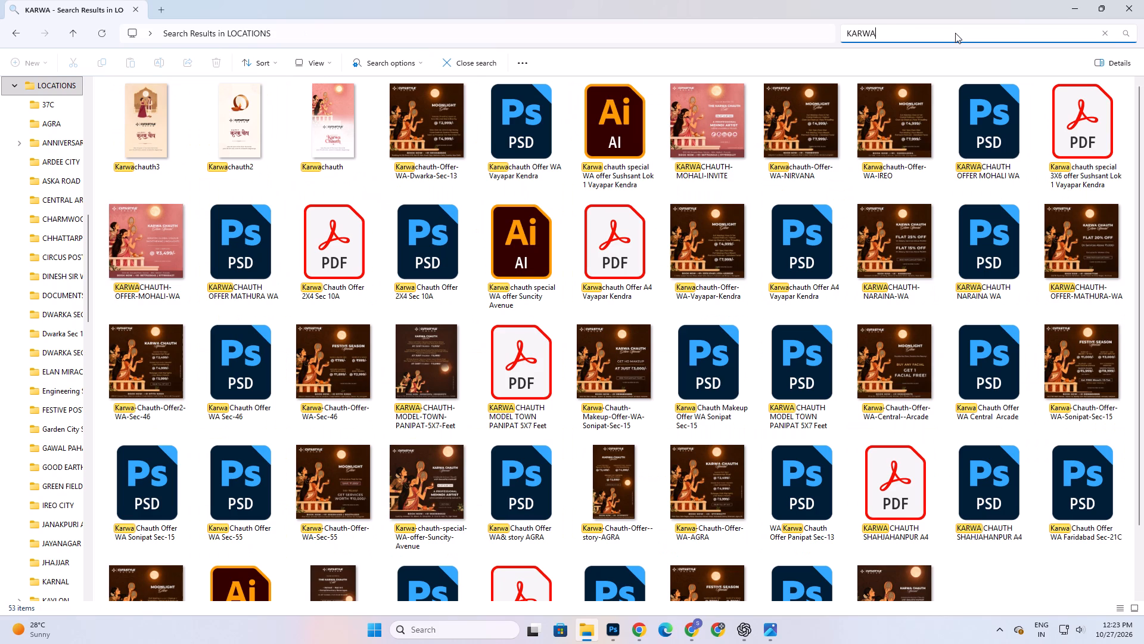
key("Tab")
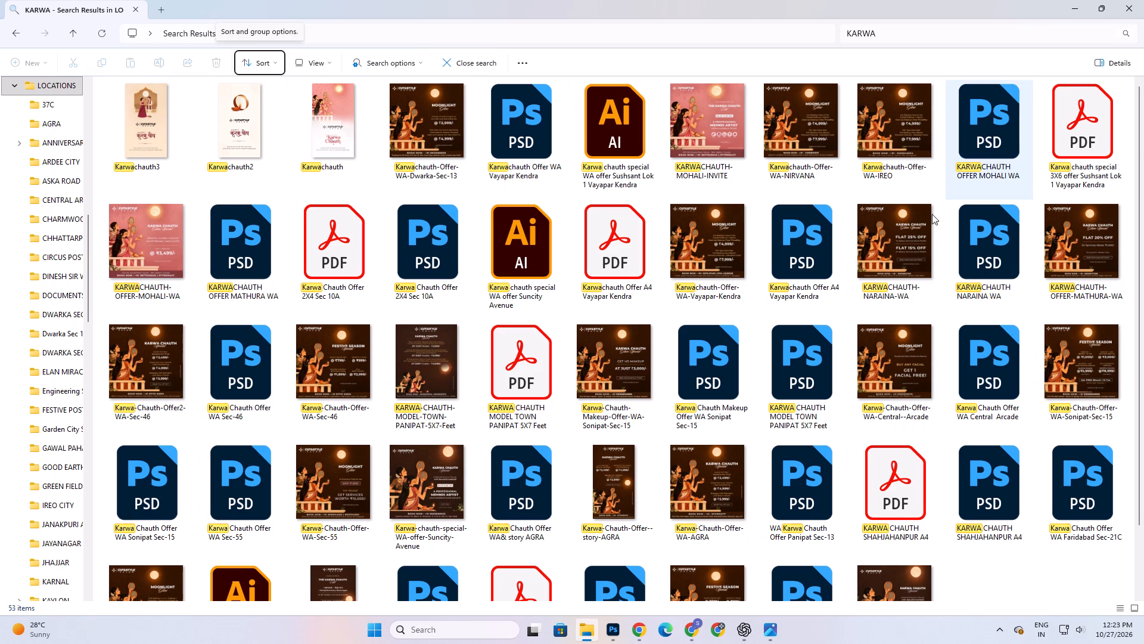
Select the entire KARWA search term for editing.
left_click_drag(883, 32, 882, 32)
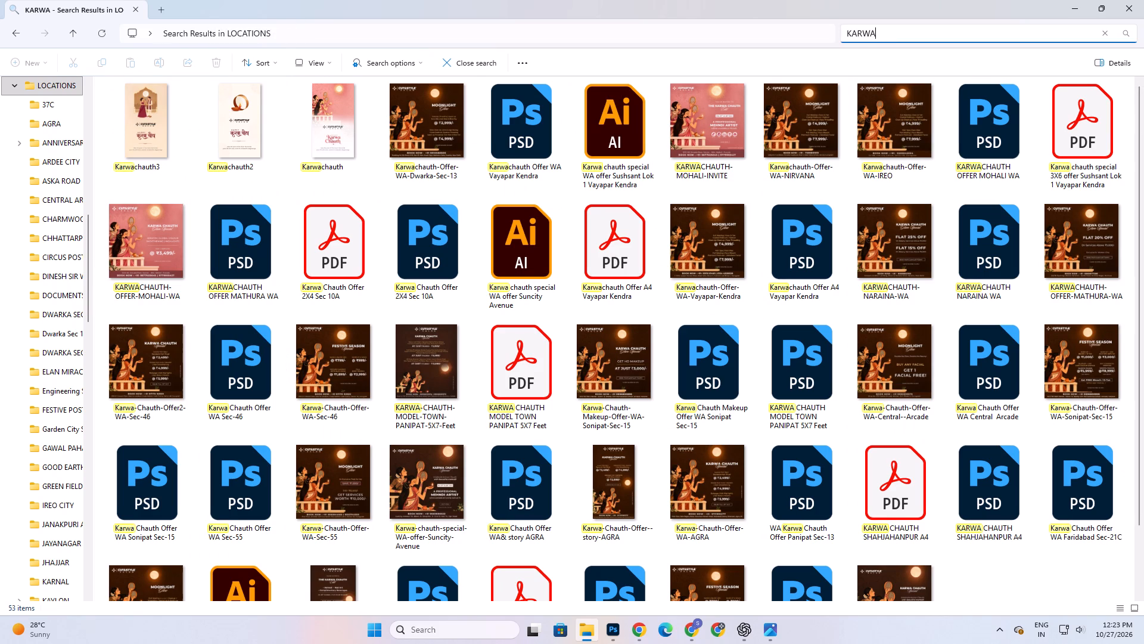
left_click_drag(882, 32, 782, 31)
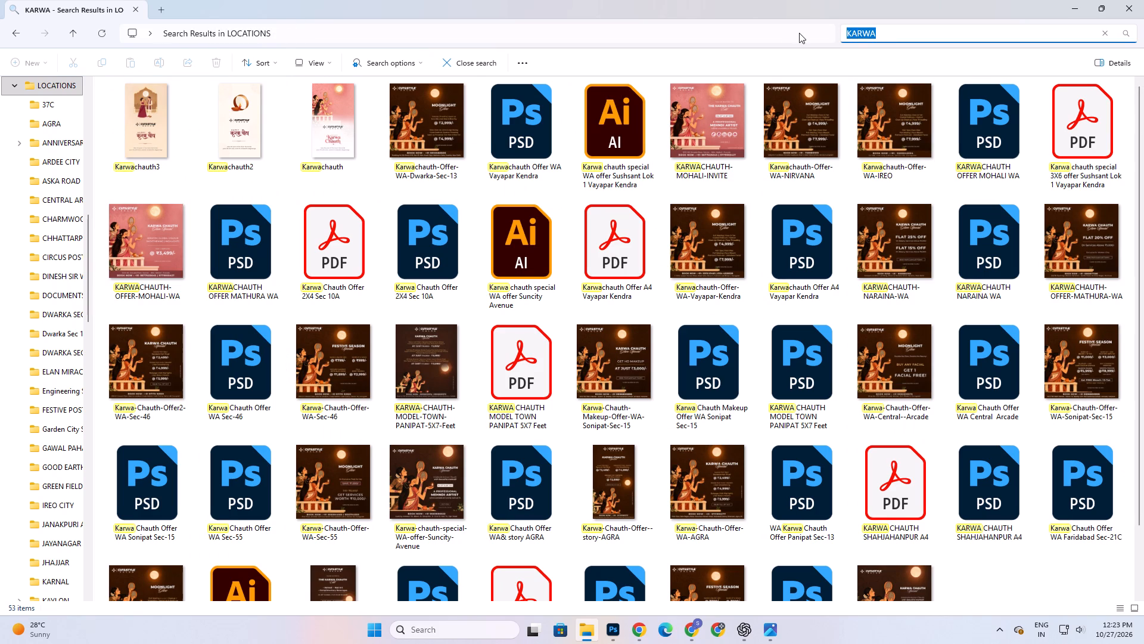
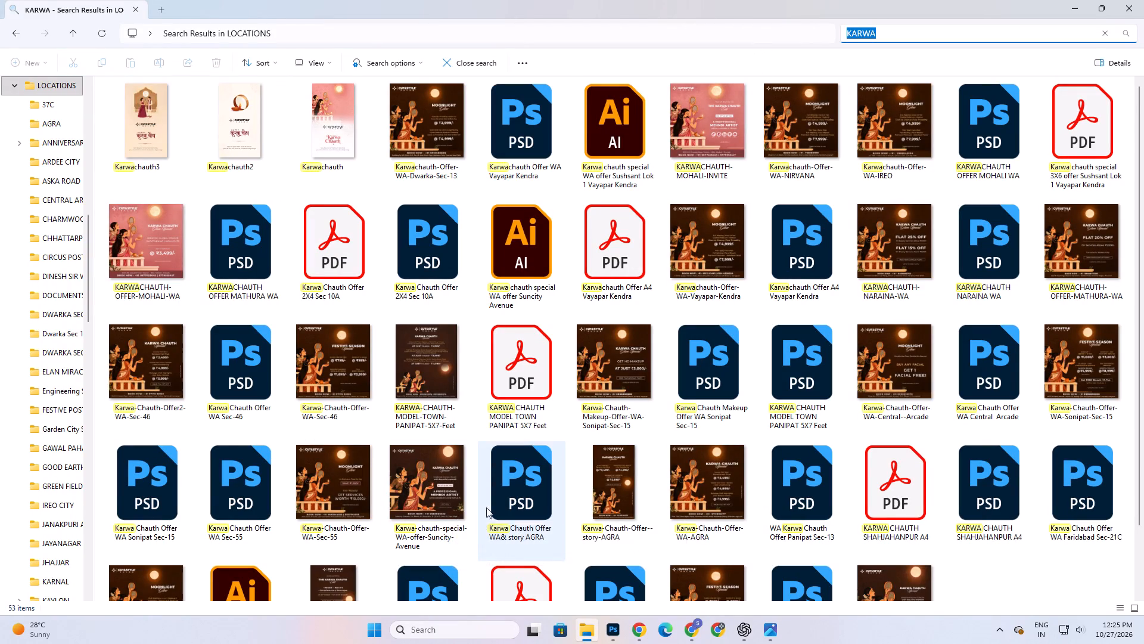
Preview the Karwa Chauth special WA offer images for Suncity Avenue and Sushant Lok 1 from the search results.
double_click(423, 471)
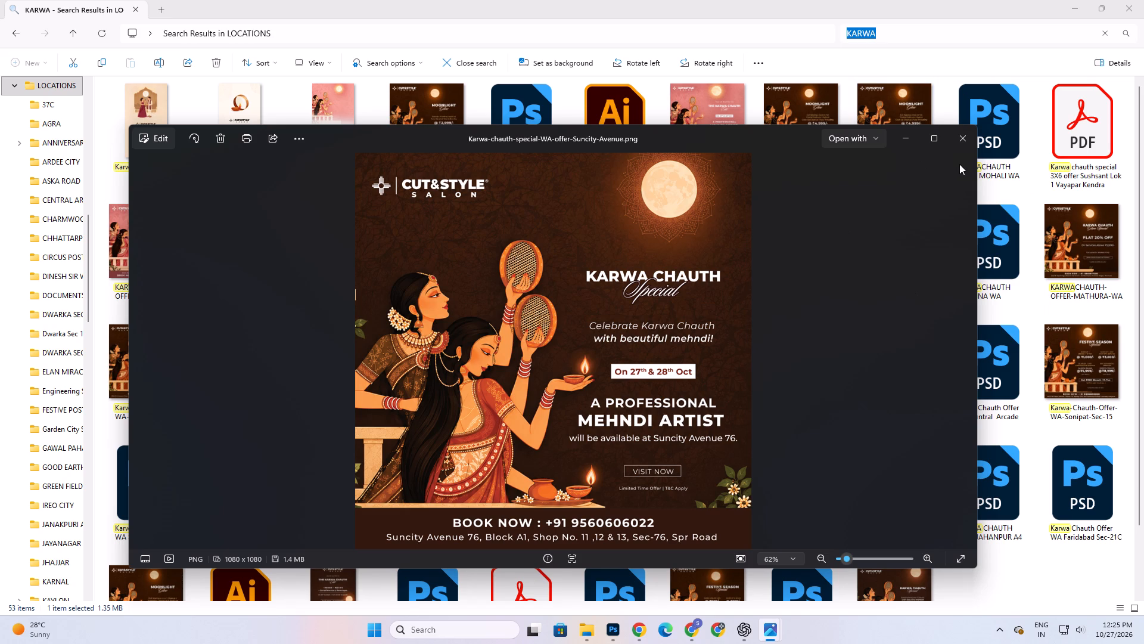
left_click(967, 136)
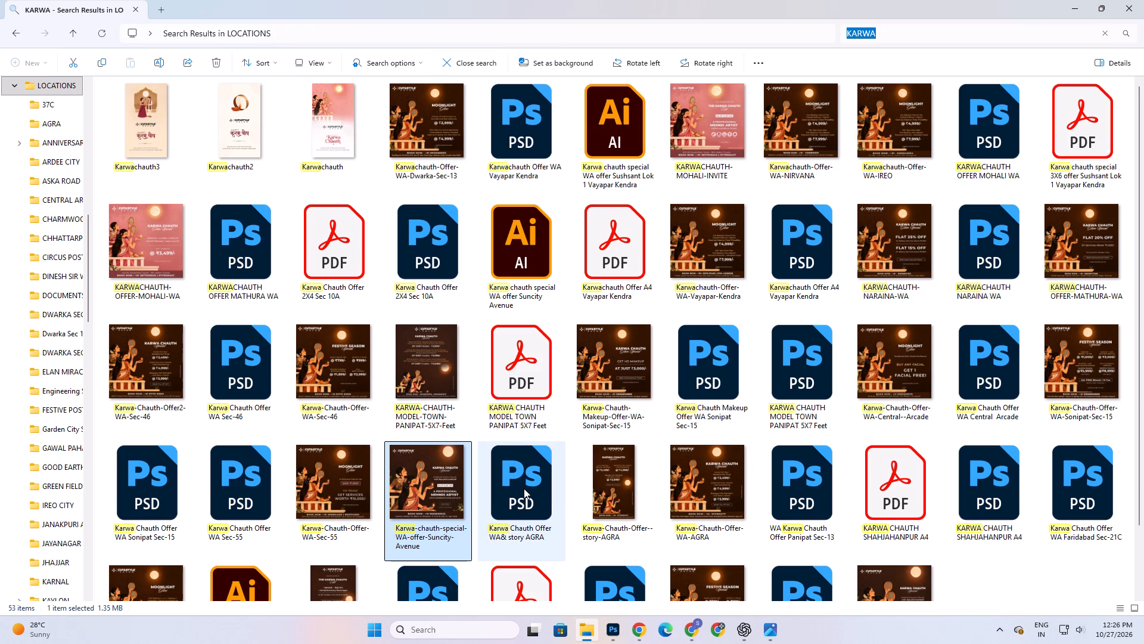
scroll(524, 488, "down", 1)
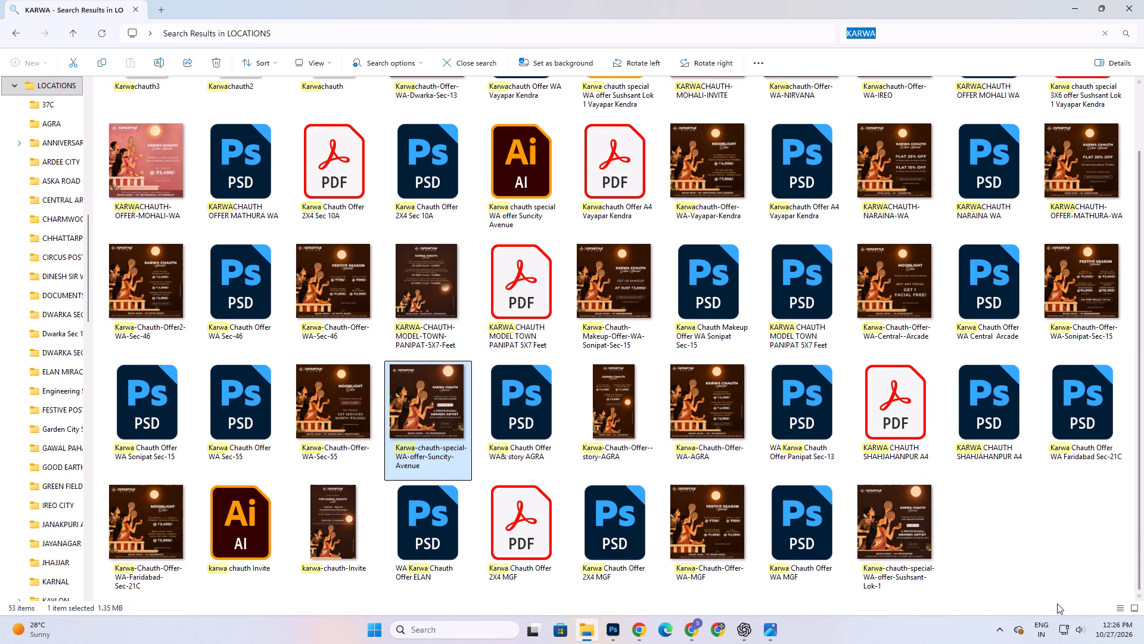
left_click(924, 541)
double_click(924, 541)
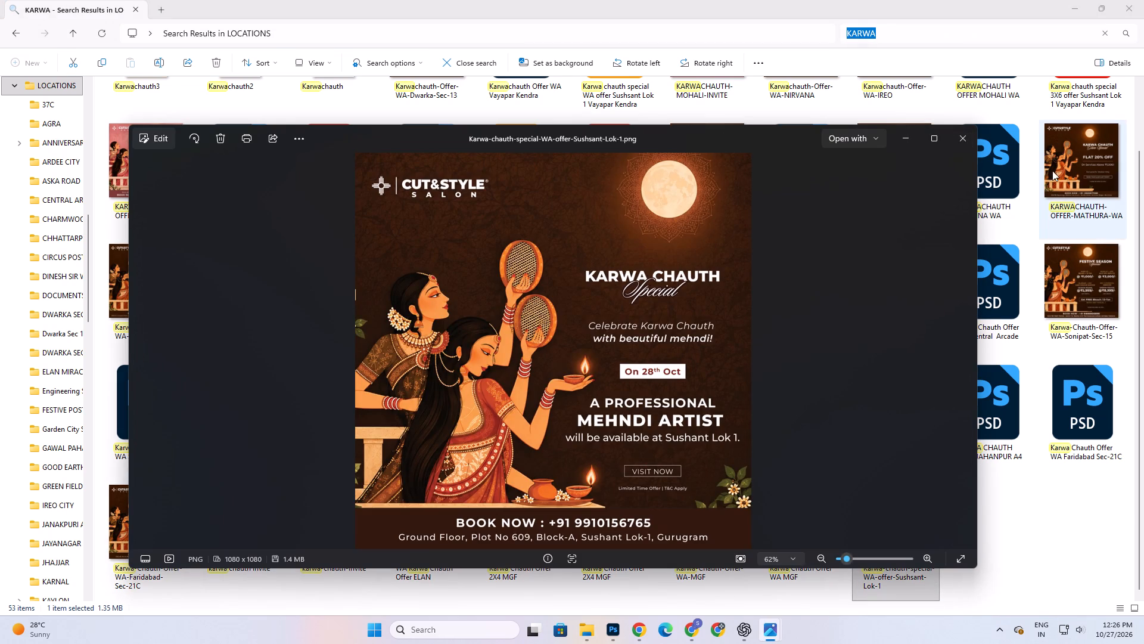
left_click(972, 151)
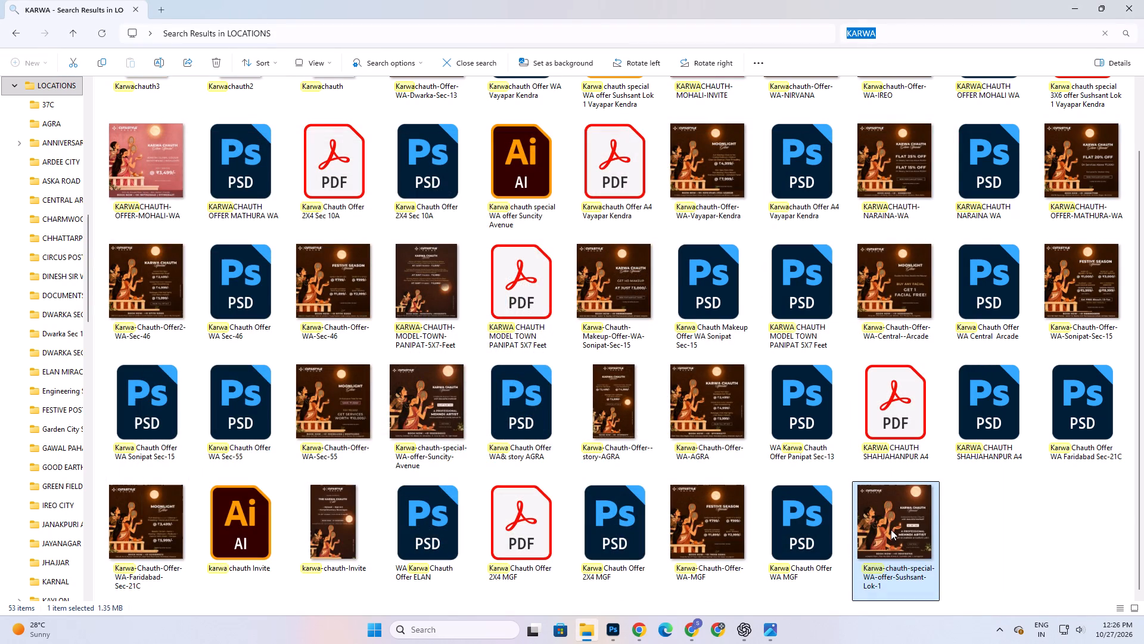
scroll(891, 530, "down", 5)
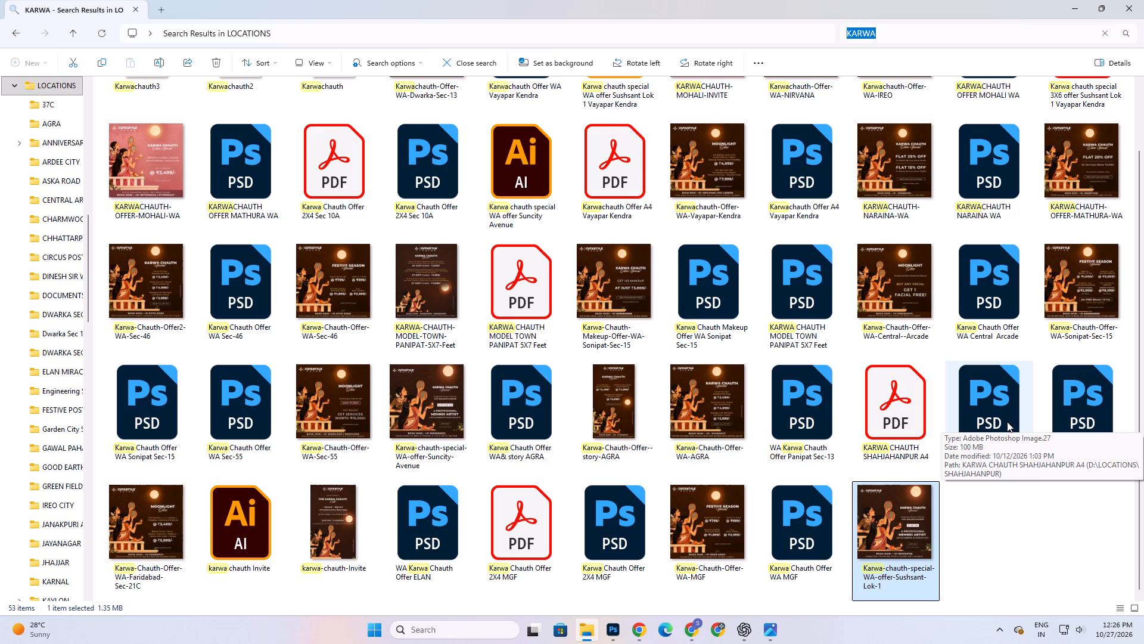
Open the SUSHANT LOK 1 folder inside LOCATIONS in a new File Explorer window.
key("super+e")
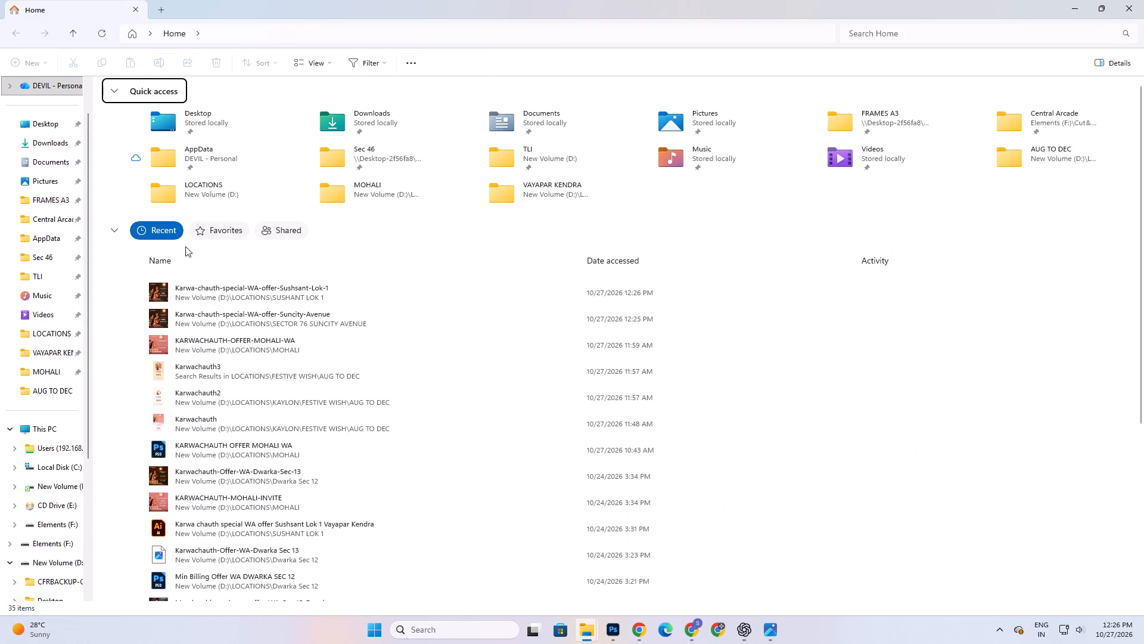
left_click(18, 338)
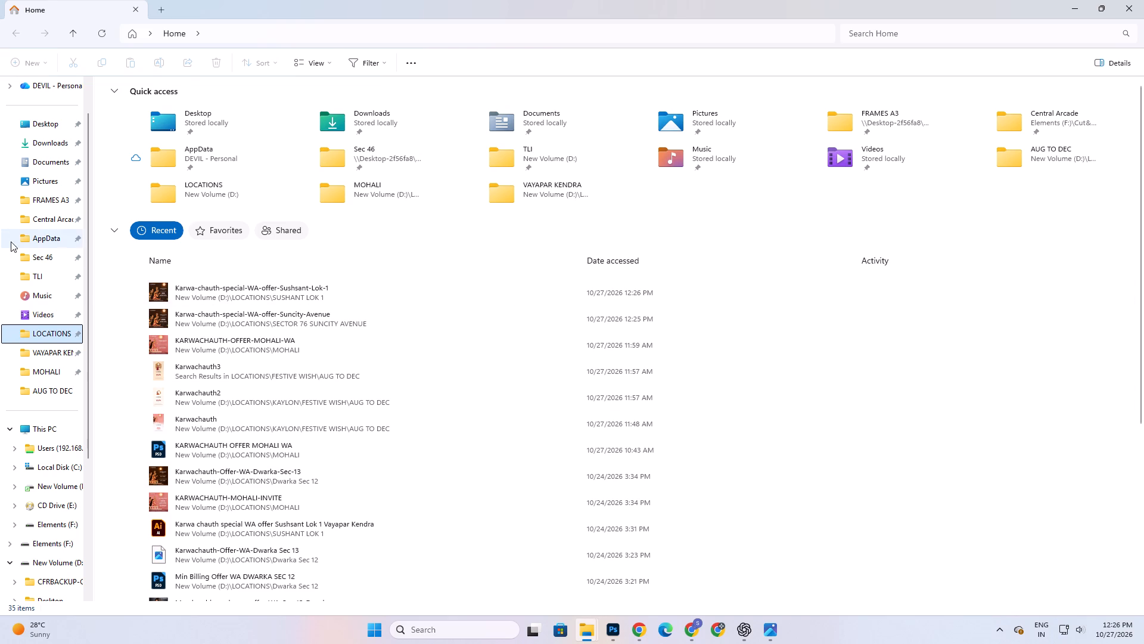
left_click(45, 331)
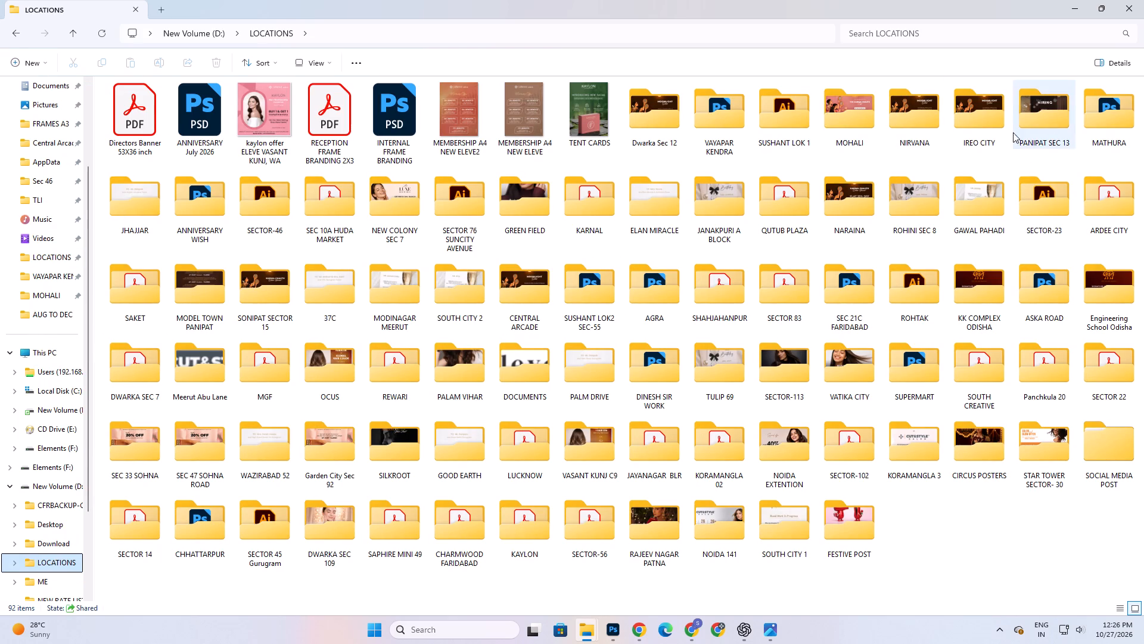
scroll(470, 163, "up", 3)
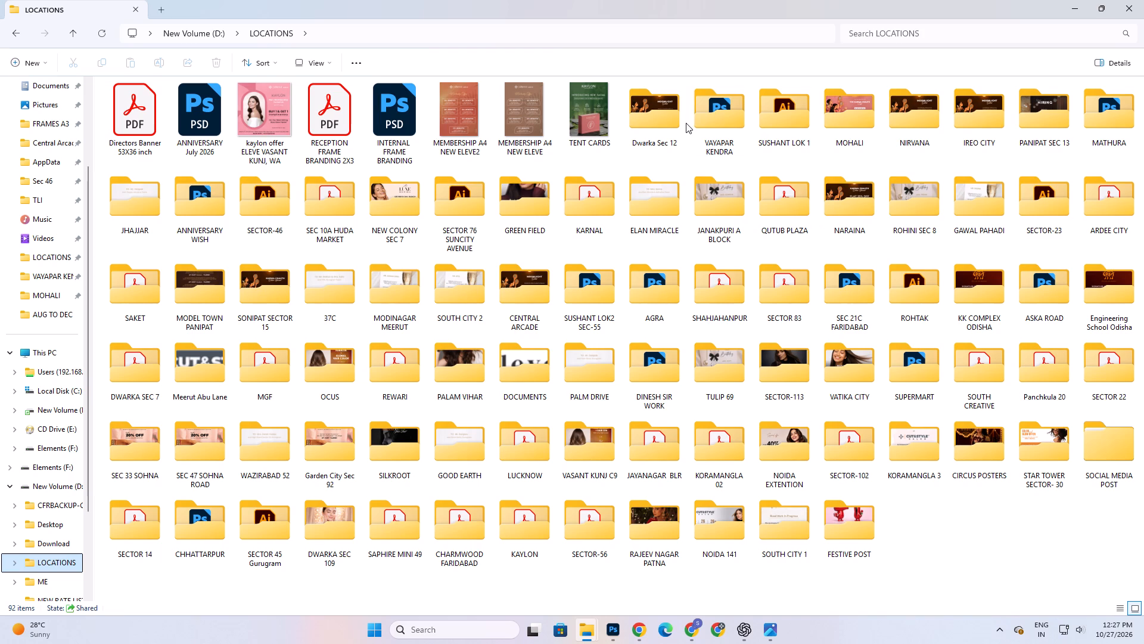
double_click(806, 107)
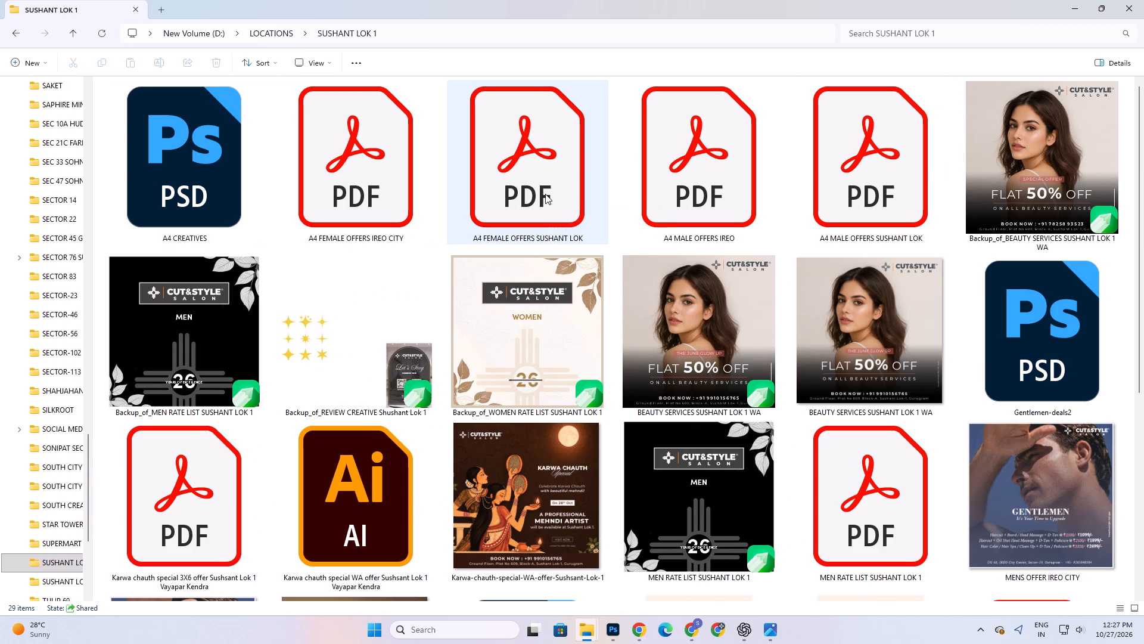
Review the Karwa chauth special 3X6 offer Sushant Lok 1 Vayapar Kendra PDF from top to bottom and close it.
scroll(545, 194, "down", 1, "ctrl")
scroll(621, 170, "down", 2, "ctrl")
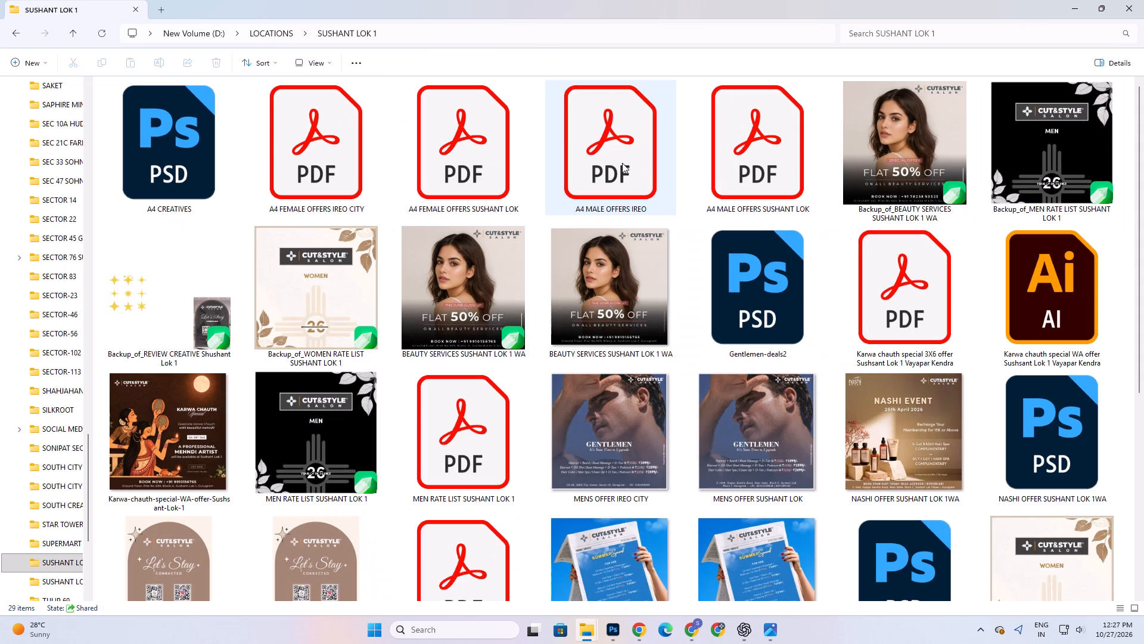
scroll(714, 368, "up", 5)
left_click(1051, 309)
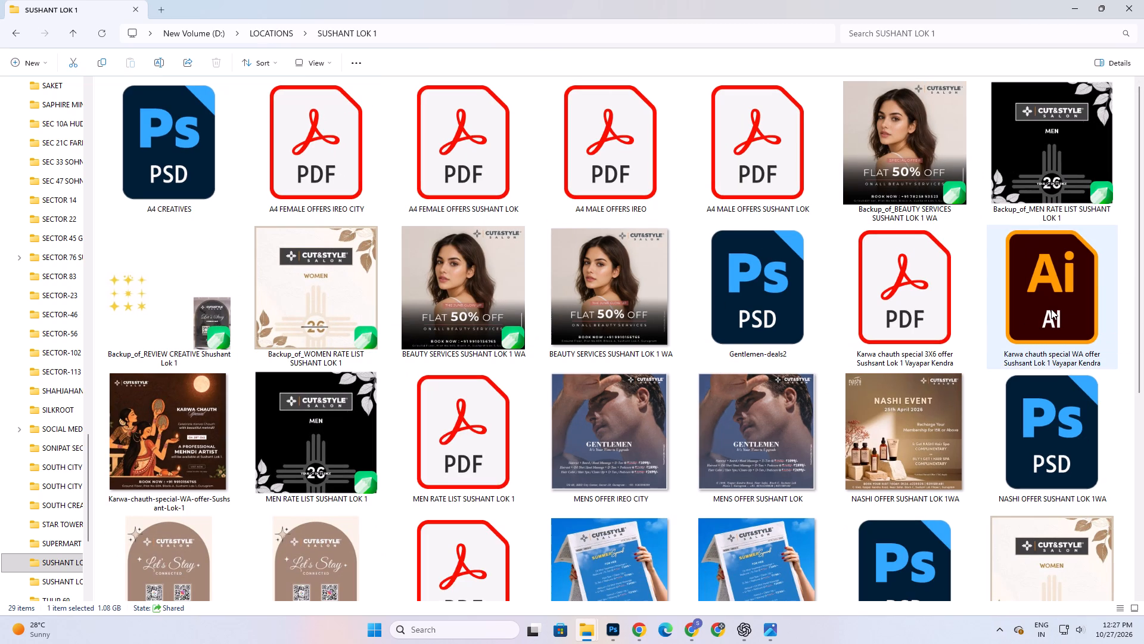
double_click(915, 298)
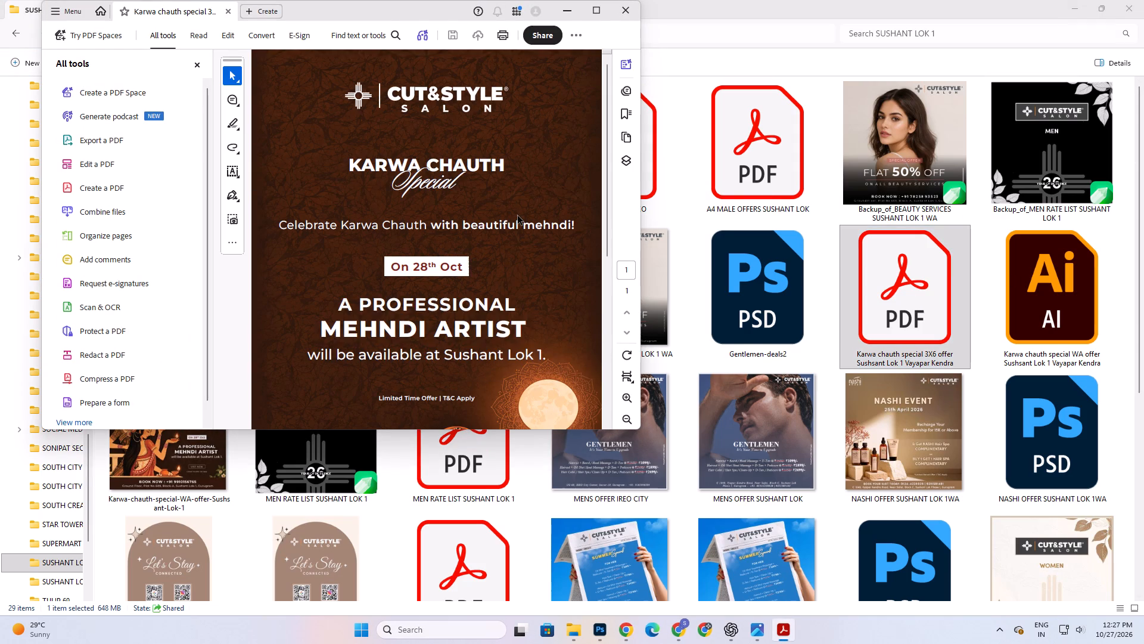
scroll(524, 271, "down", 17)
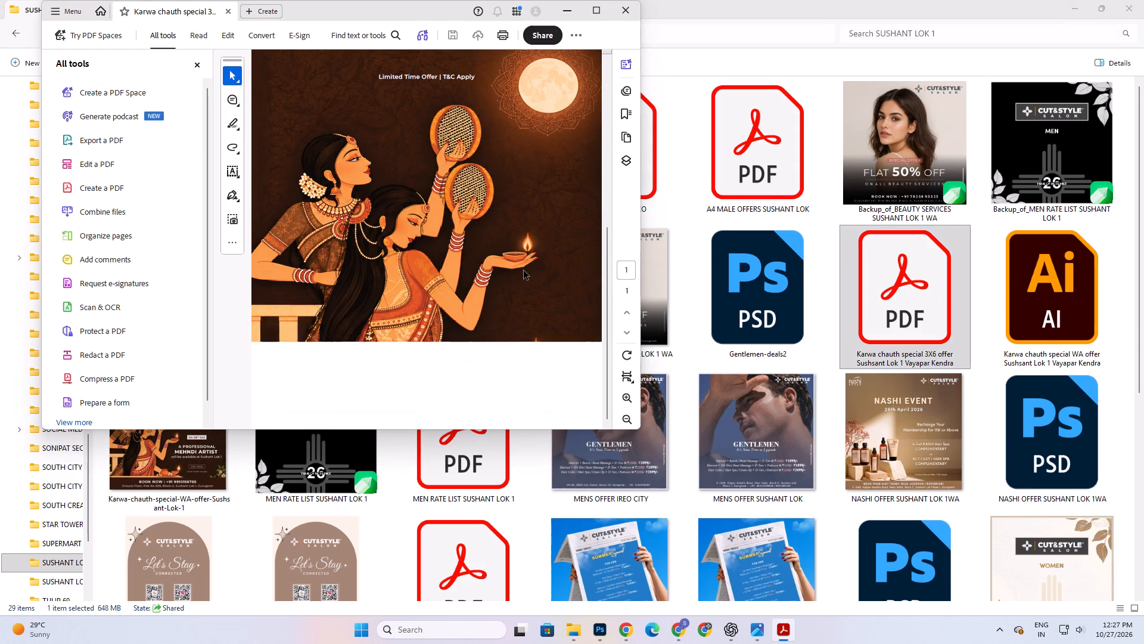
scroll(524, 271, "down", 1)
left_click(625, 19)
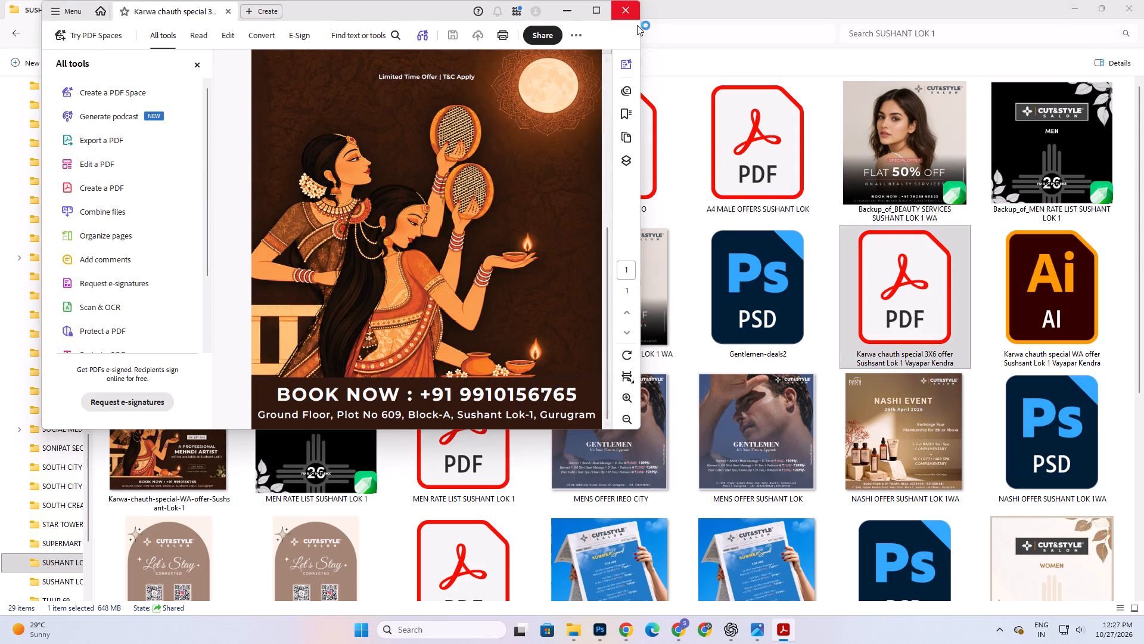
Open the Karwa chauth special WA offer Sushant Lok 1 Vayapar Kendra artwork in Illustrator.
double_click(1062, 312)
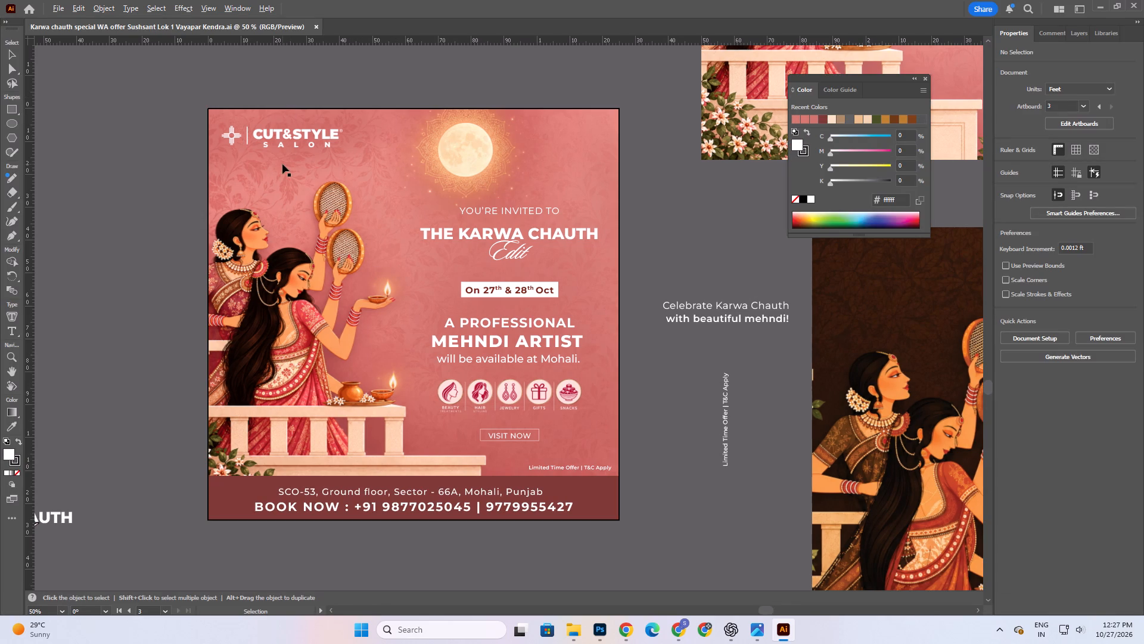
Examine the pink Mohali invite, the square Sushant Lok 1 offer and the tall Sushant Lok 1 banner on the canvas.
scroll(286, 168, "down", 3, "alt")
left_click(539, 423)
scroll(540, 423, "up", 6)
key("space")
key("space")
key("space")
key("space")
key("space")
key("space")
key("space")
key("space")
key("space")
key("space")
key("space")
key("space")
key("space")
key("space")
key("space")
key("space")
key("space")
key("space")
key("space")
key("space")
left_click_drag(588, 157, 521, 259)
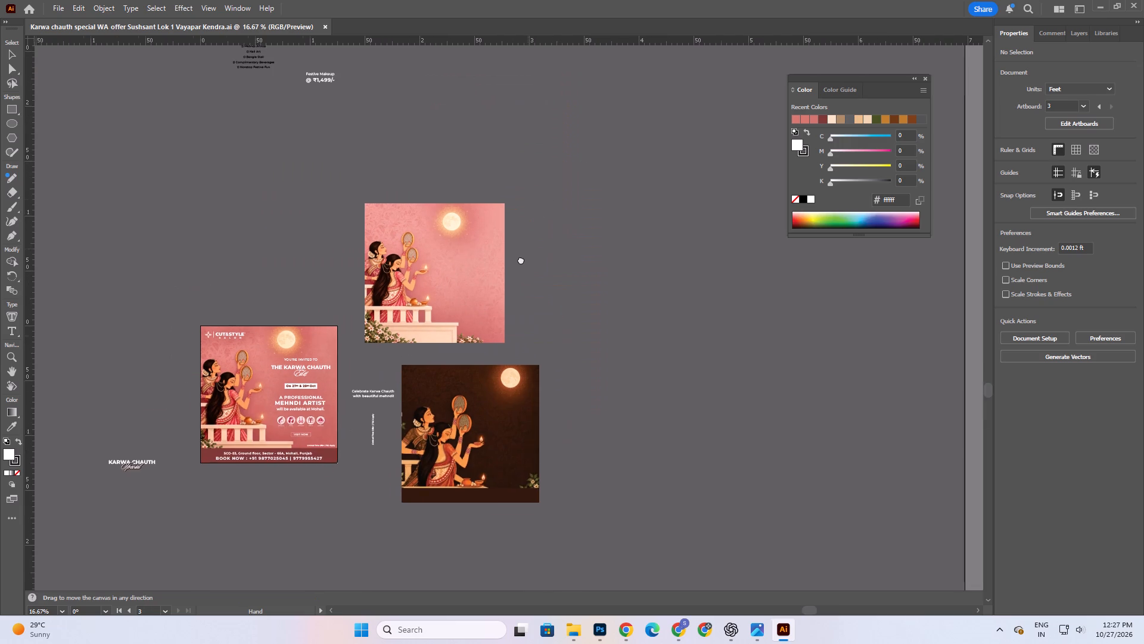
left_click_drag(521, 259, 1080, 370)
left_click_drag(426, 152, 440, 193)
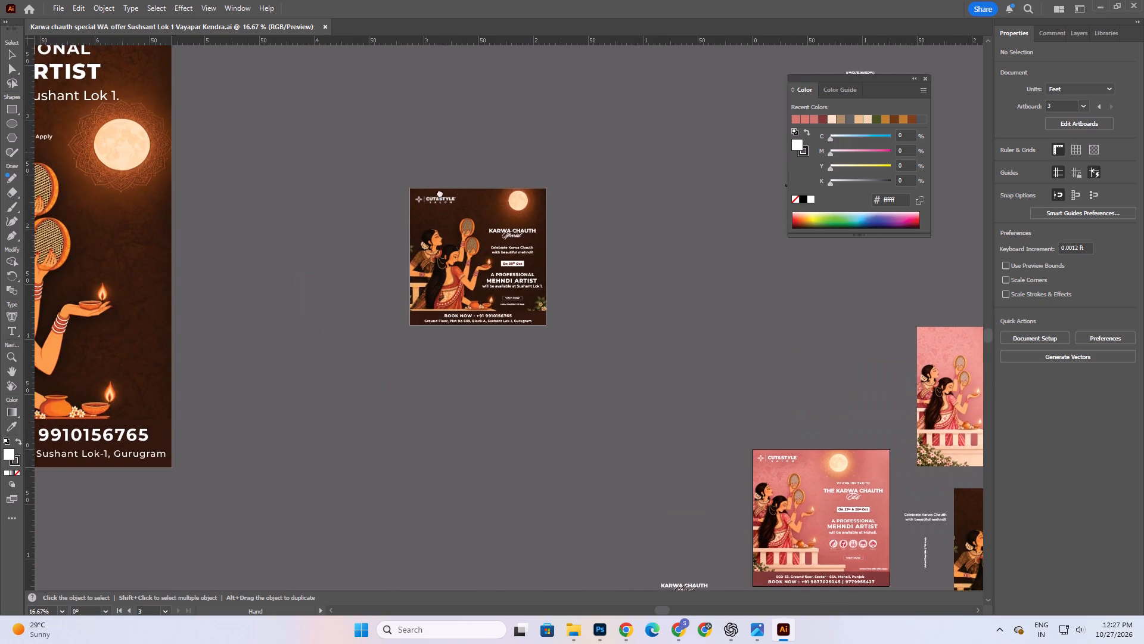
left_click_drag(440, 193, 739, 333)
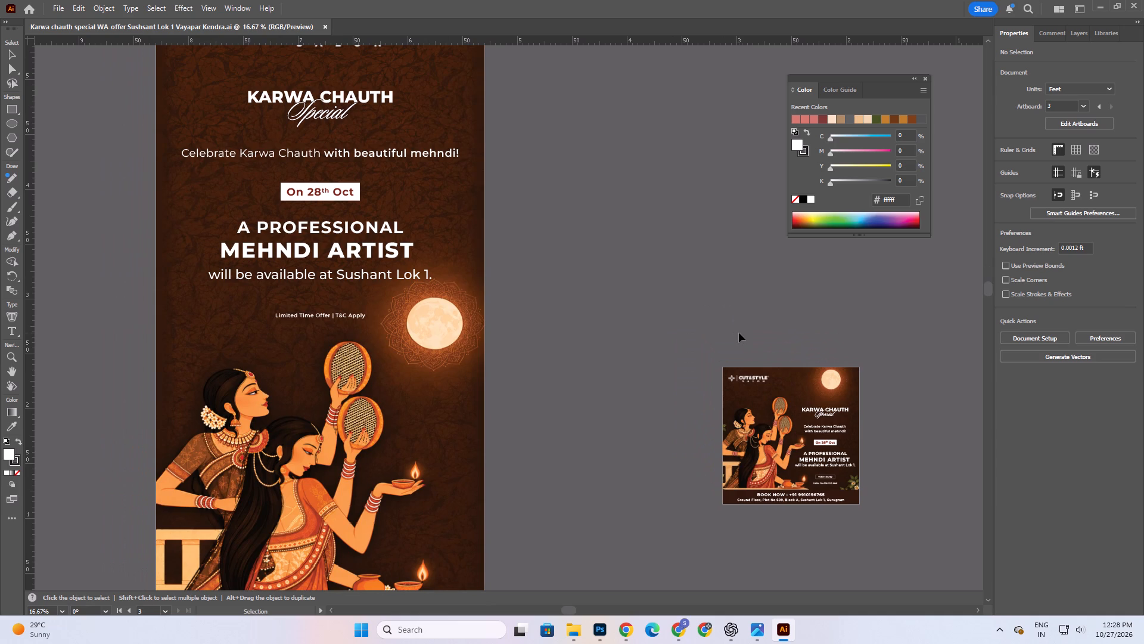
scroll(355, 240, "up", 6)
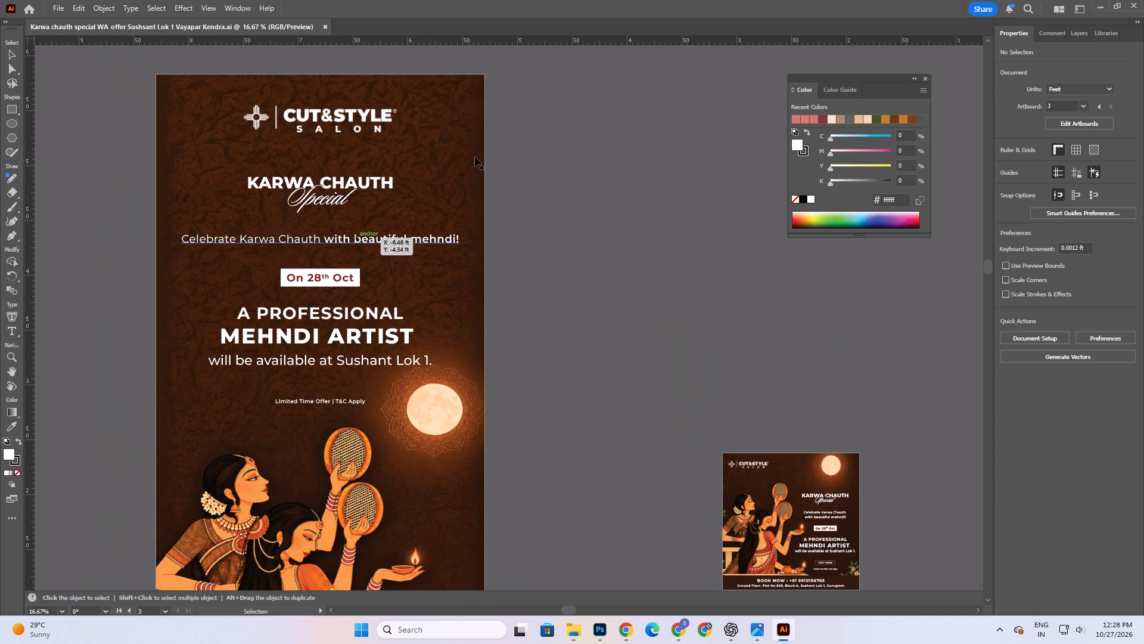
scroll(472, 170, "down", 3, "alt")
left_click(583, 513)
scroll(510, 421, "up", 6)
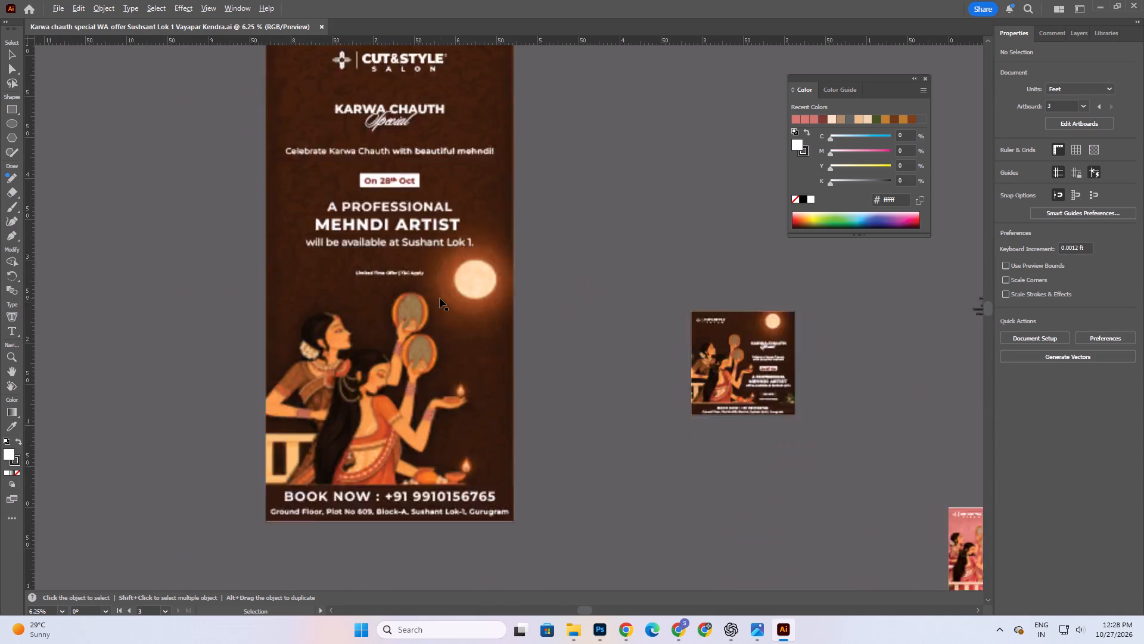
scroll(488, 255, "down", 3, "alt")
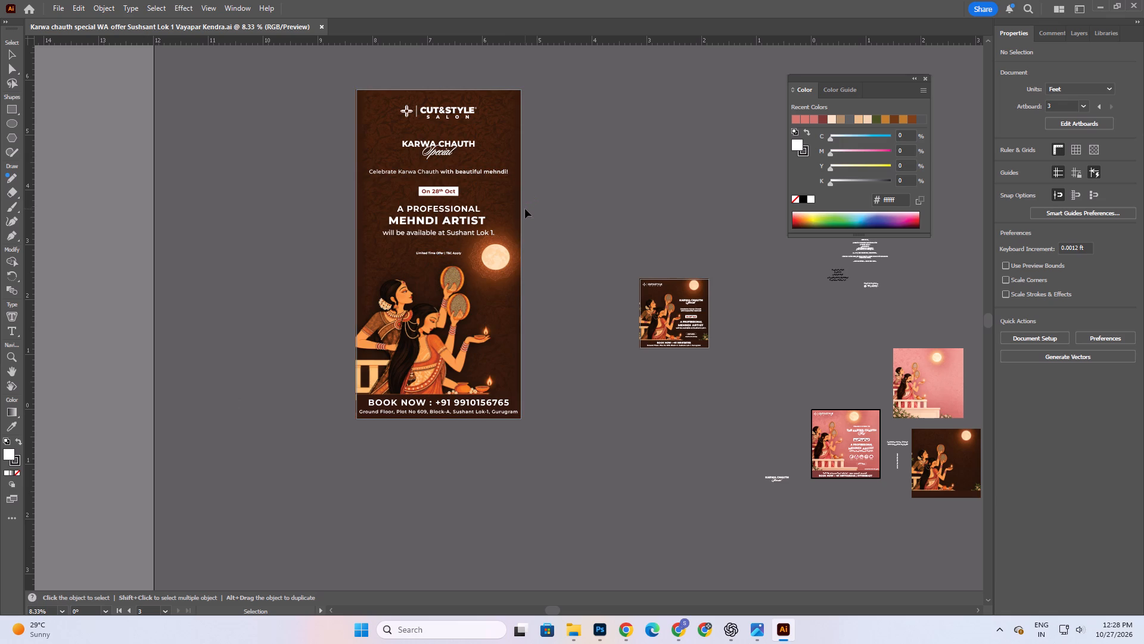
scroll(615, 351, "up", 1)
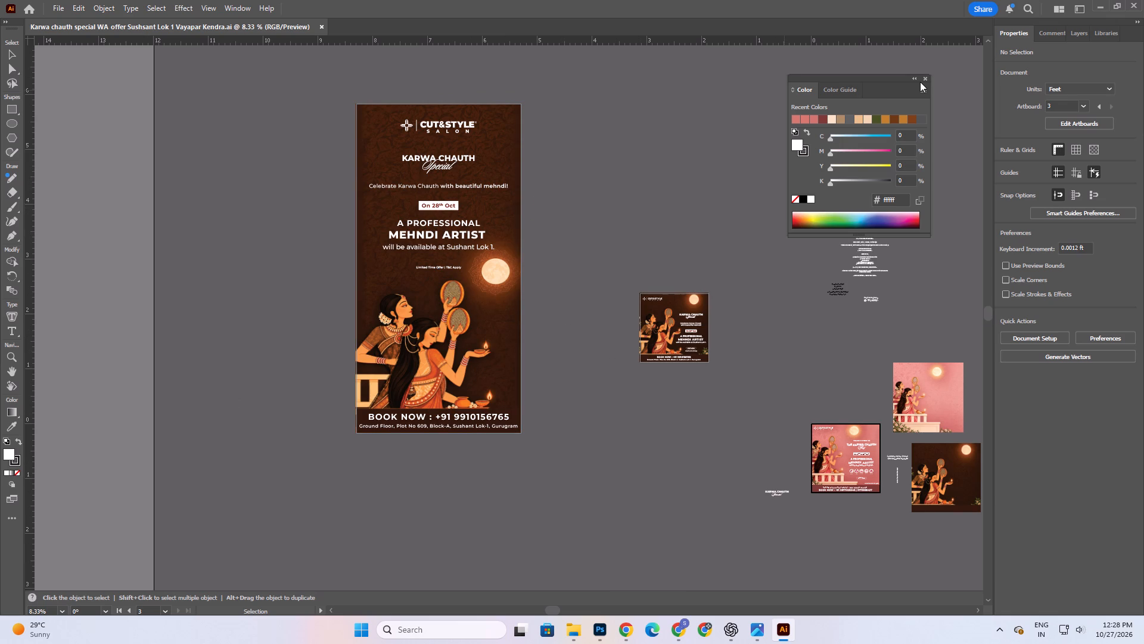
Collapse the floating Color panel.
left_click(916, 78)
Examine the whole canvas for spare images and loose text around the Karwa Chauth designs.
key("space")
key("space")
key("space")
key("space")
key("space")
key("space")
key("space")
key("space")
key("space")
key("space")
key("space")
key("space")
key("space")
key("space")
key("space")
key("space")
key("space")
key("space")
key("space")
key("space")
left_click_drag(887, 227, 738, 145)
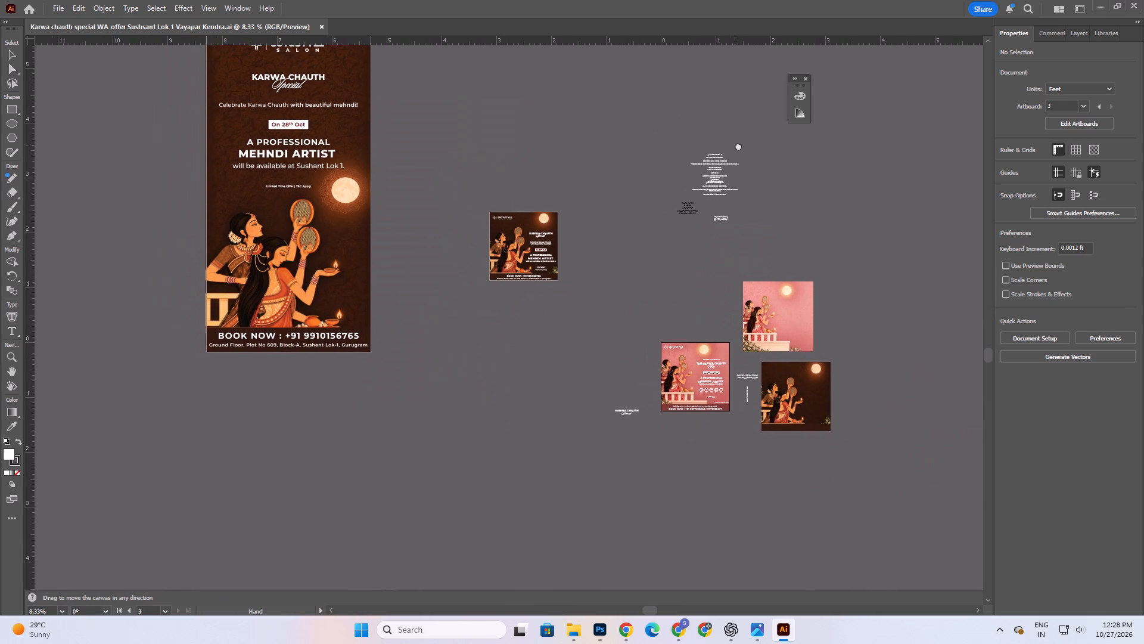
left_click_drag(738, 145, 744, 144)
scroll(823, 449, "up", 8)
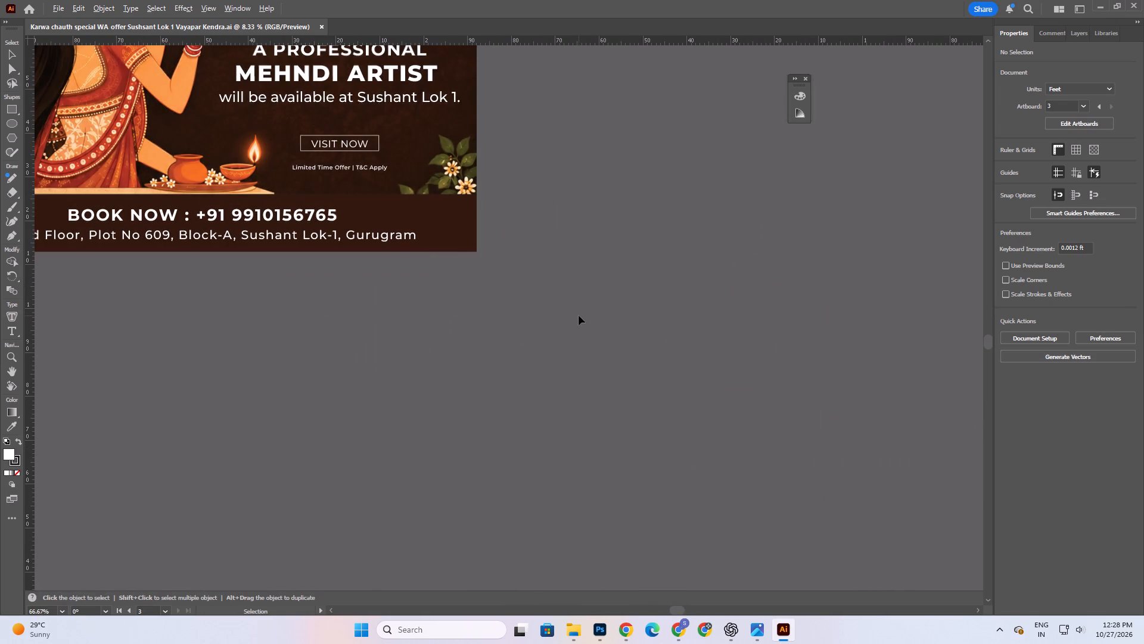
scroll(563, 318, "down", 6, "alt")
scroll(453, 295, "down", 2, "alt")
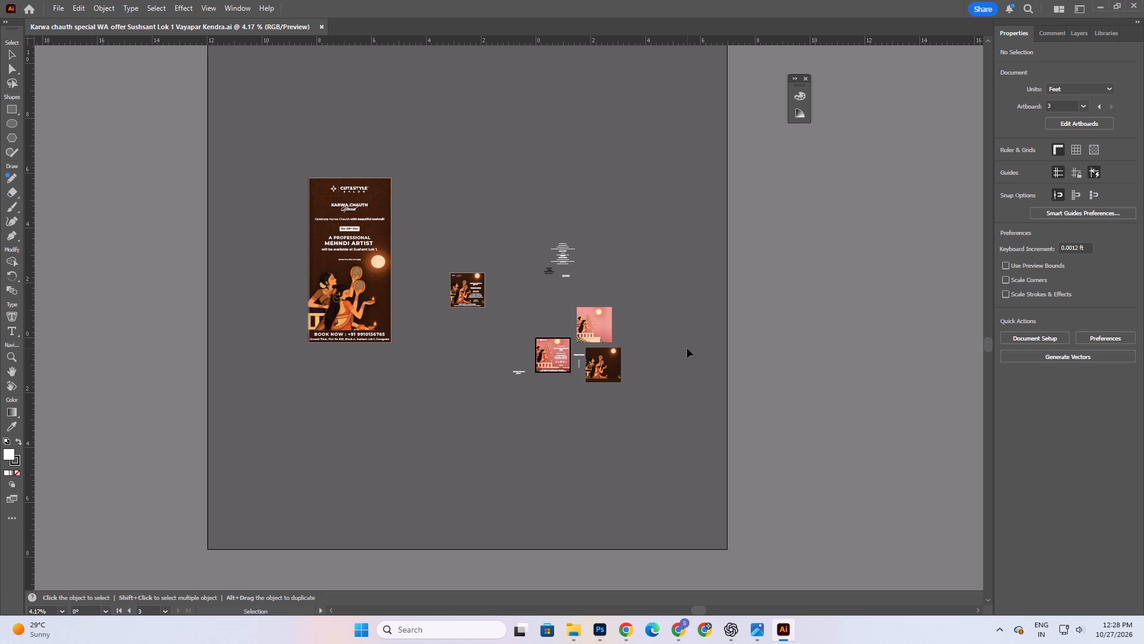
Delete the spare dark Karwa Chauth background and the two loose text lines between it and the Mohali invite.
scroll(608, 373, "up", 4, "alt")
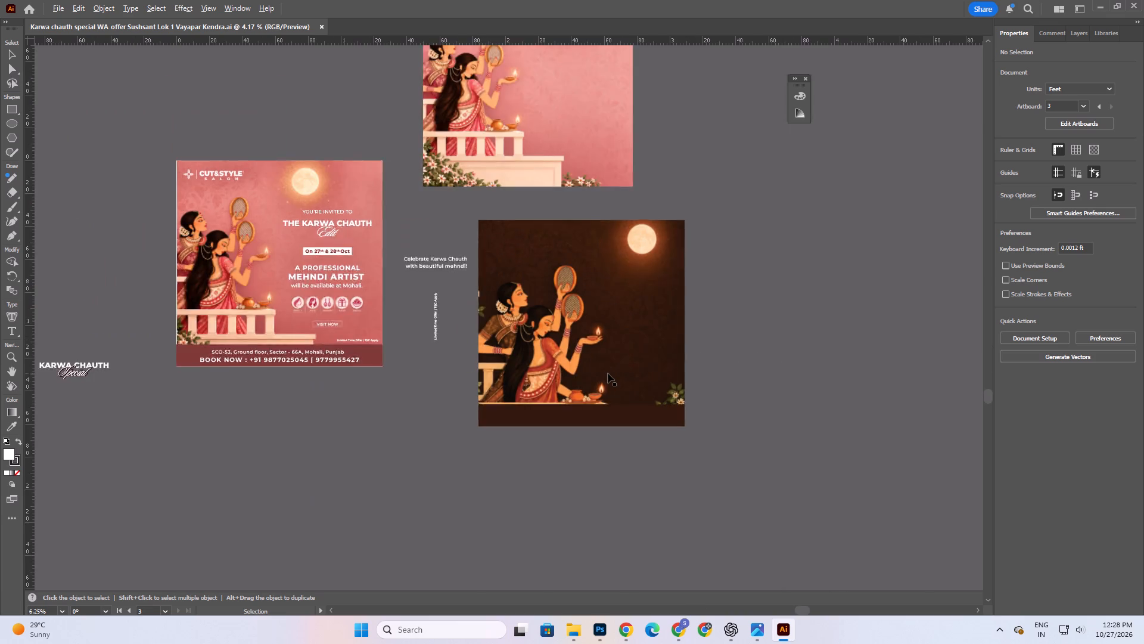
scroll(608, 373, "up", 2, "alt")
left_click_drag(621, 336, 663, 351)
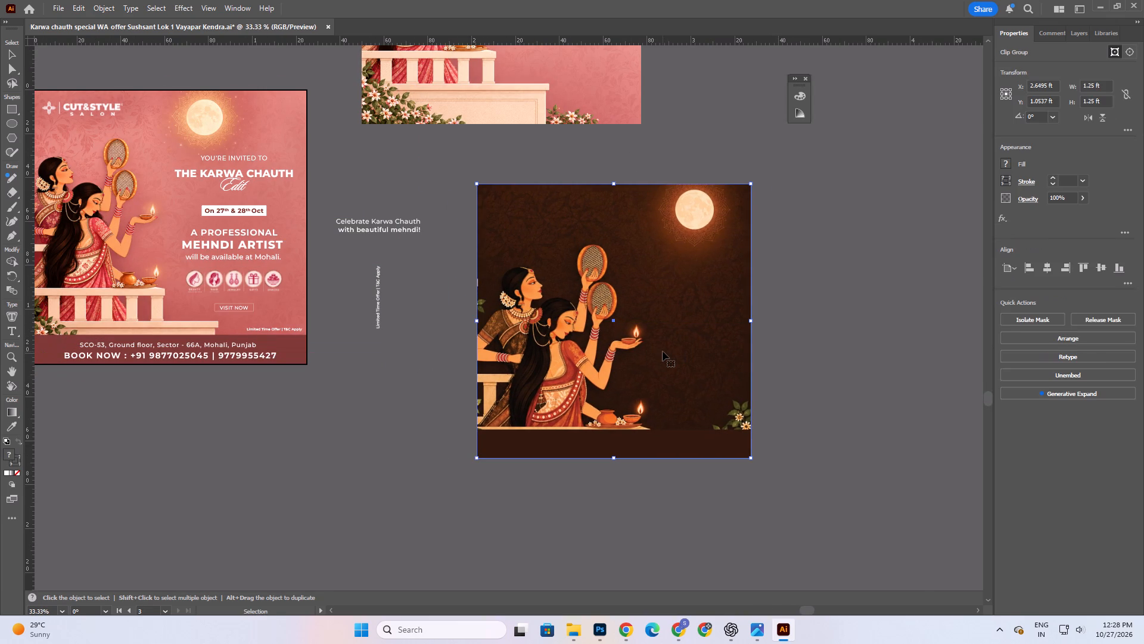
key("Delete")
left_click_drag(494, 374, 356, 169)
key("Delete")
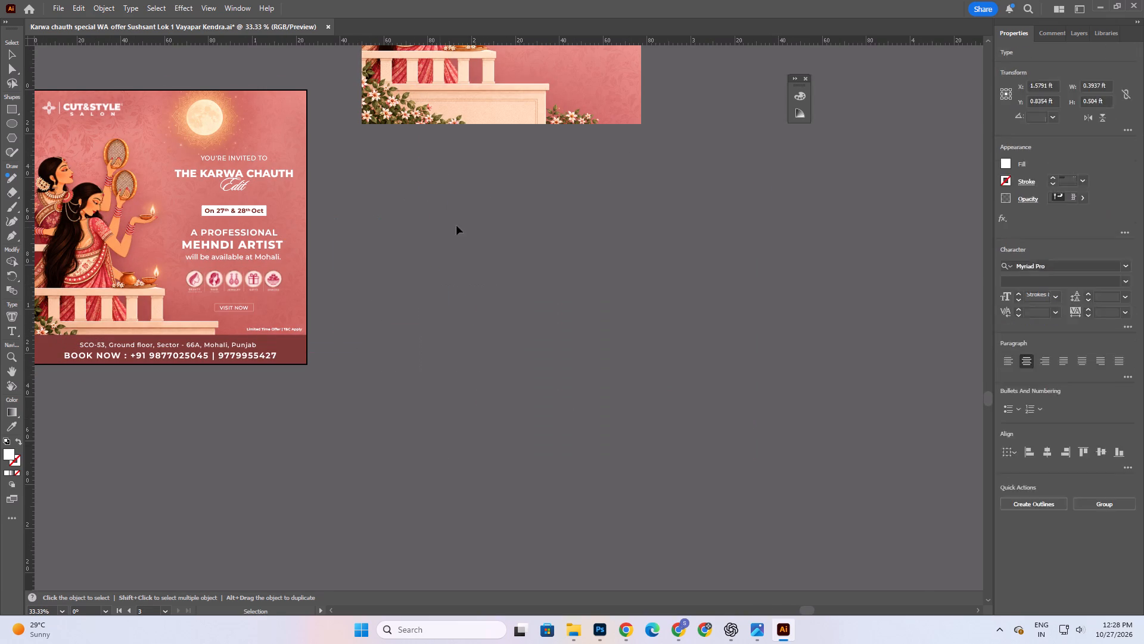
Move the spare pink Karwa Chauth background image away from the designs, past the canvas's right edge.
scroll(458, 228, "up", 18)
left_click_drag(437, 222, 683, 303)
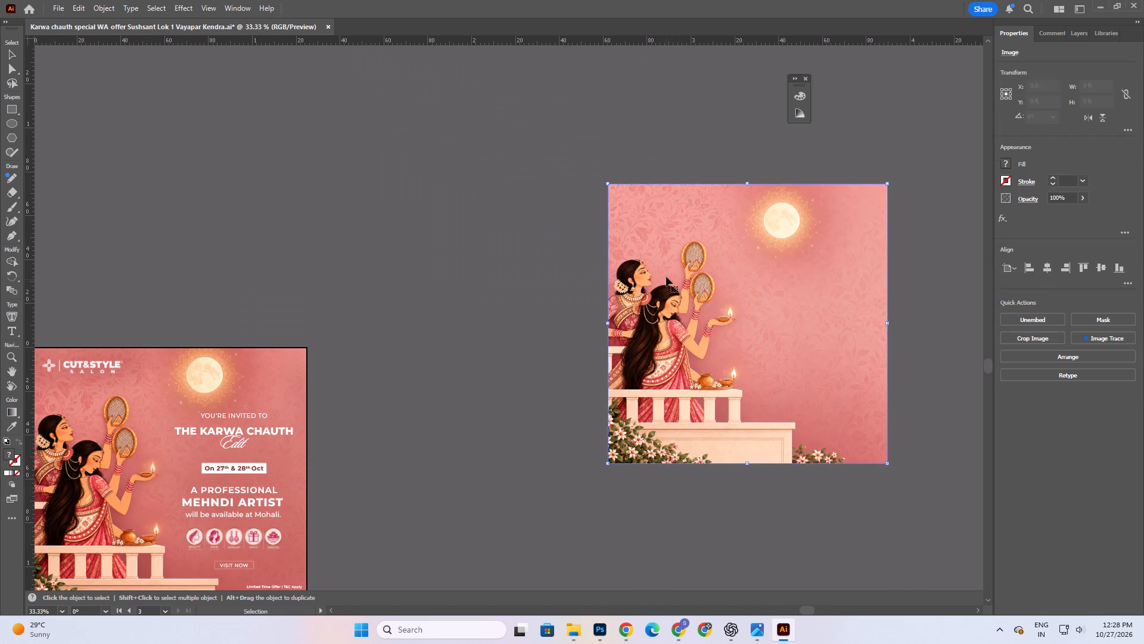
scroll(659, 208, "down", 2, "alt")
scroll(700, 296, "down", 5, "alt")
scroll(701, 299, "up", 3, "alt")
left_click_drag(720, 278, 988, 225)
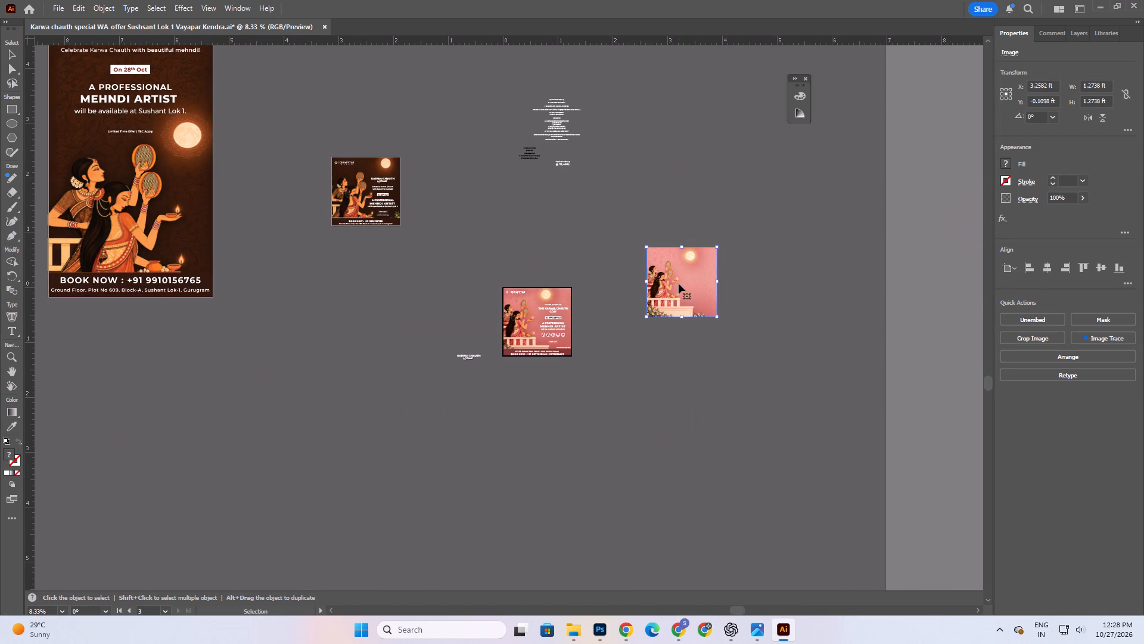
left_click_drag(679, 284, 934, 290)
left_click(744, 304)
Delete the loose white and black text blocks above the pink Mohali invite.
key("space")
key("space")
key("space")
key("space")
key("space")
key("space")
key("space")
key("space")
key("space")
key("space")
key("space")
key("space")
left_click_drag(676, 213, 775, 400)
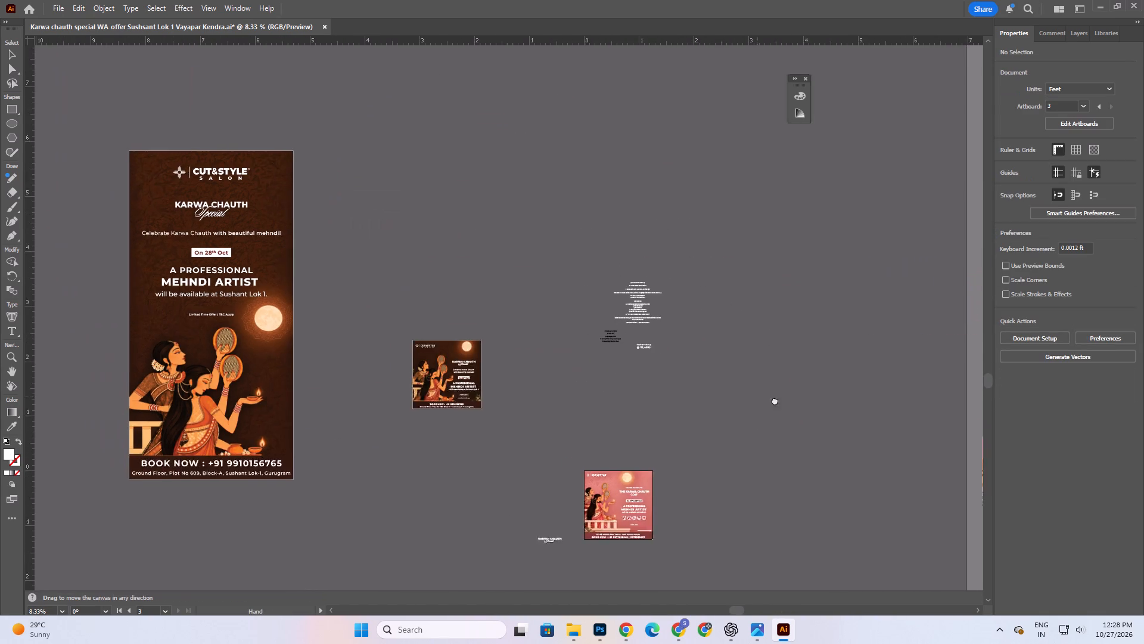
left_click_drag(775, 400, 807, 369)
left_click_drag(628, 222, 734, 375)
key("Delete")
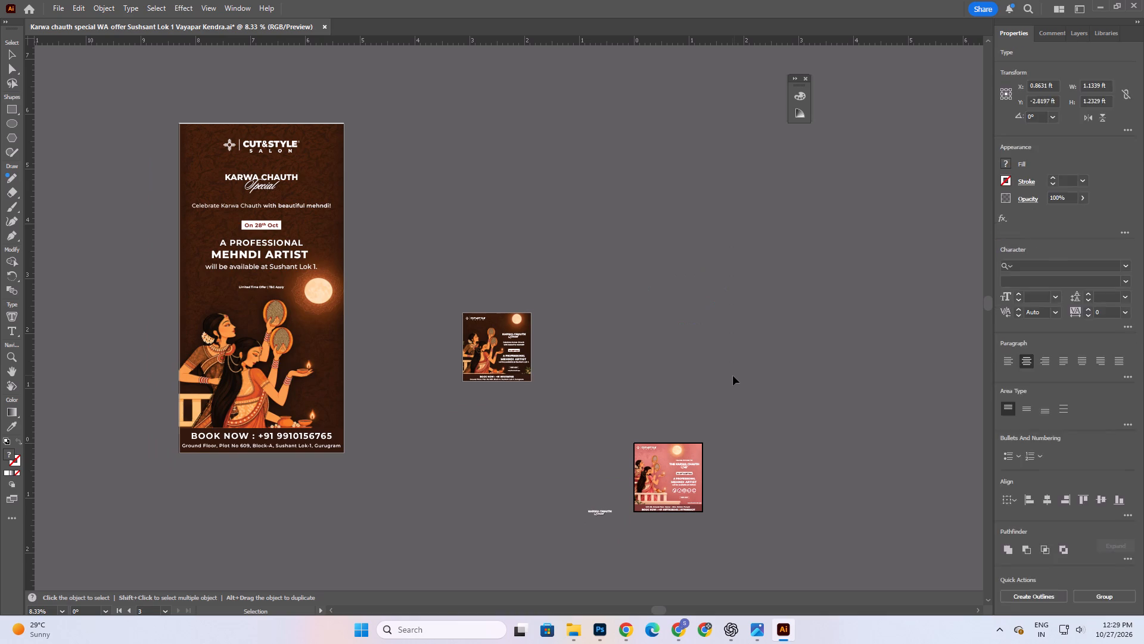
Delete the small loose white Karwa Chauth heading beside the pink Karwa Chauth invite.
left_click_drag(521, 522, 602, 488)
key("Delete")
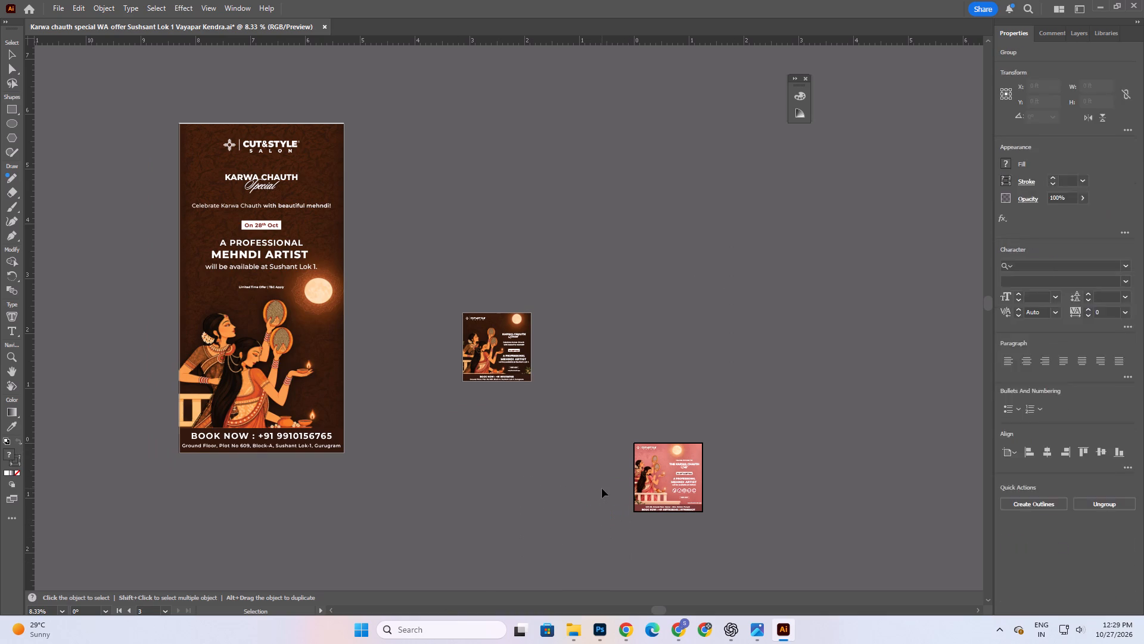
Examine the tall poster, the square designs and the surrounding canvas for remaining stray items.
scroll(536, 389, "up", 7)
scroll(533, 227, "down", 3, "alt")
left_click(610, 243)
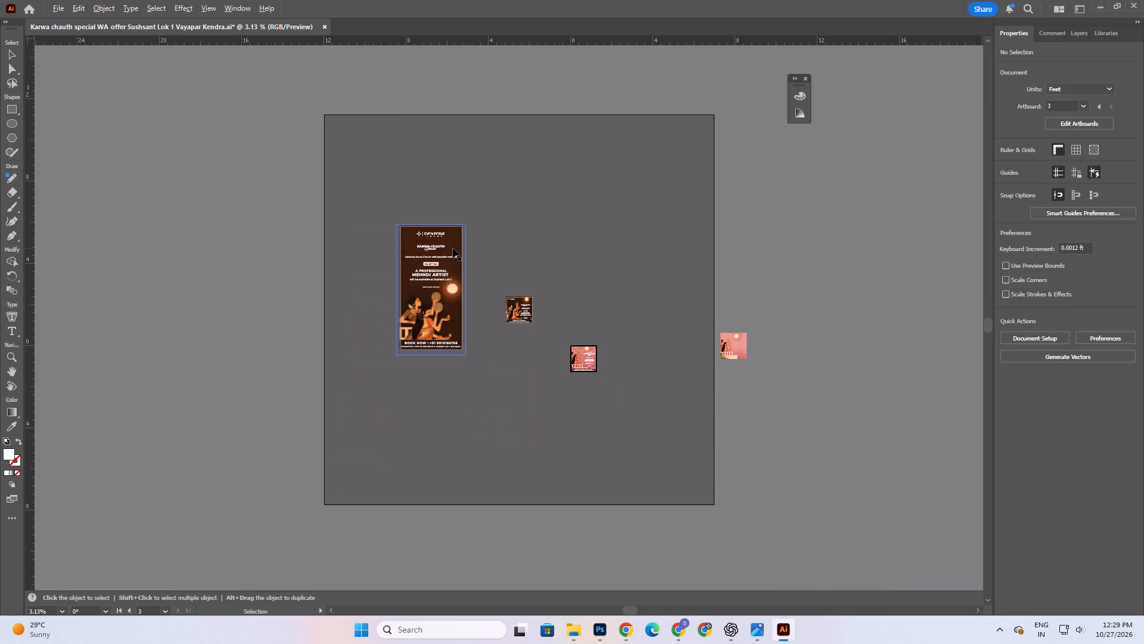
scroll(453, 248, "up", 5, "alt")
scroll(369, 131, "up", 2, "alt")
left_click(827, 124)
scroll(495, 200, "down", 5, "alt")
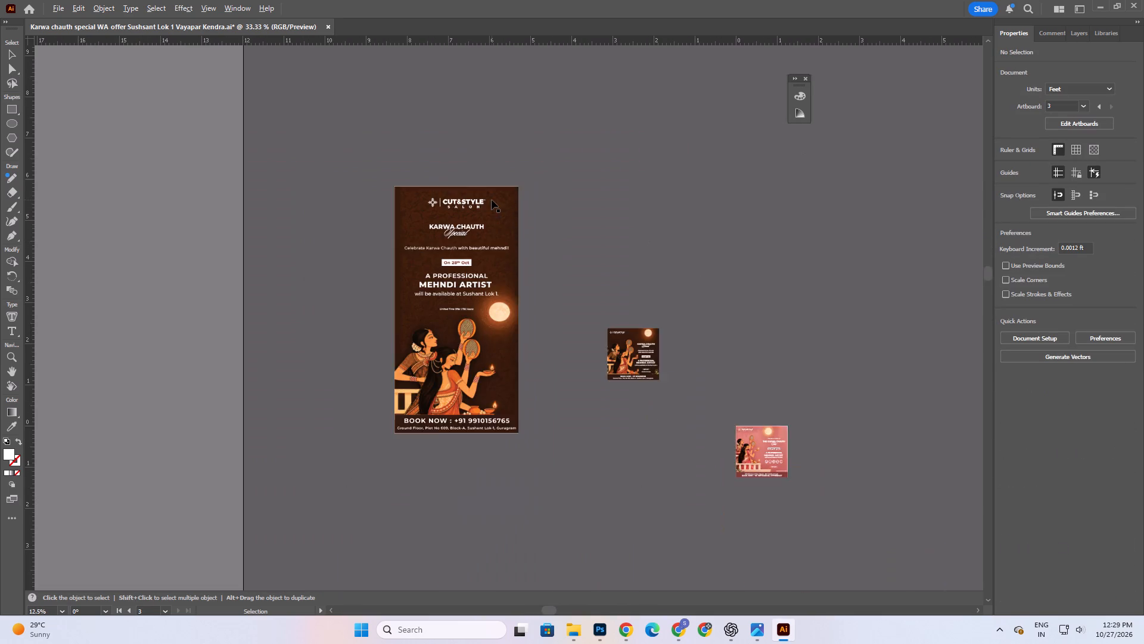
scroll(499, 297, "down", 3)
scroll(489, 263, "up", 5, "alt")
scroll(473, 212, "down", 3, "alt")
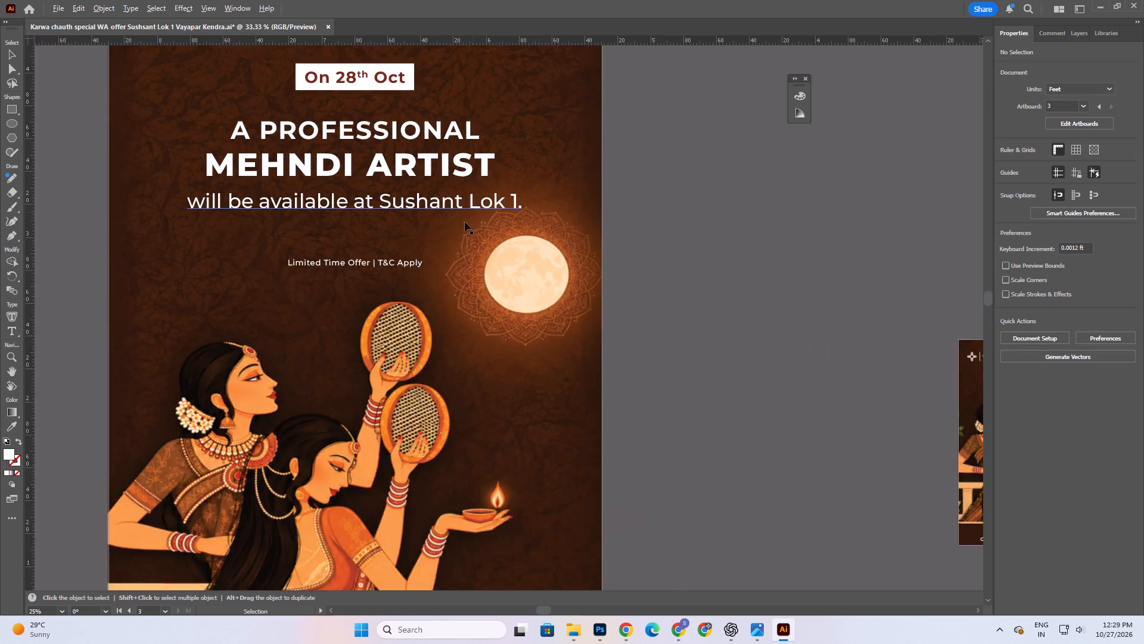
scroll(465, 222, "down", 2, "alt")
scroll(468, 348, "up", 5, "alt")
scroll(499, 430, "down", 5, "alt")
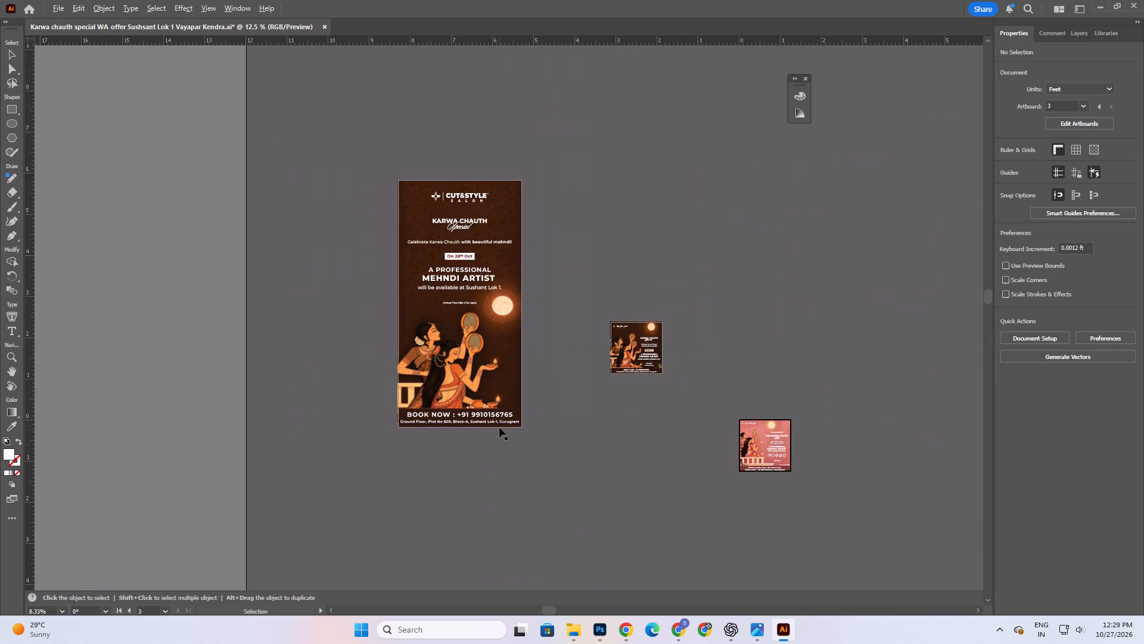
scroll(499, 426, "down", 2, "alt")
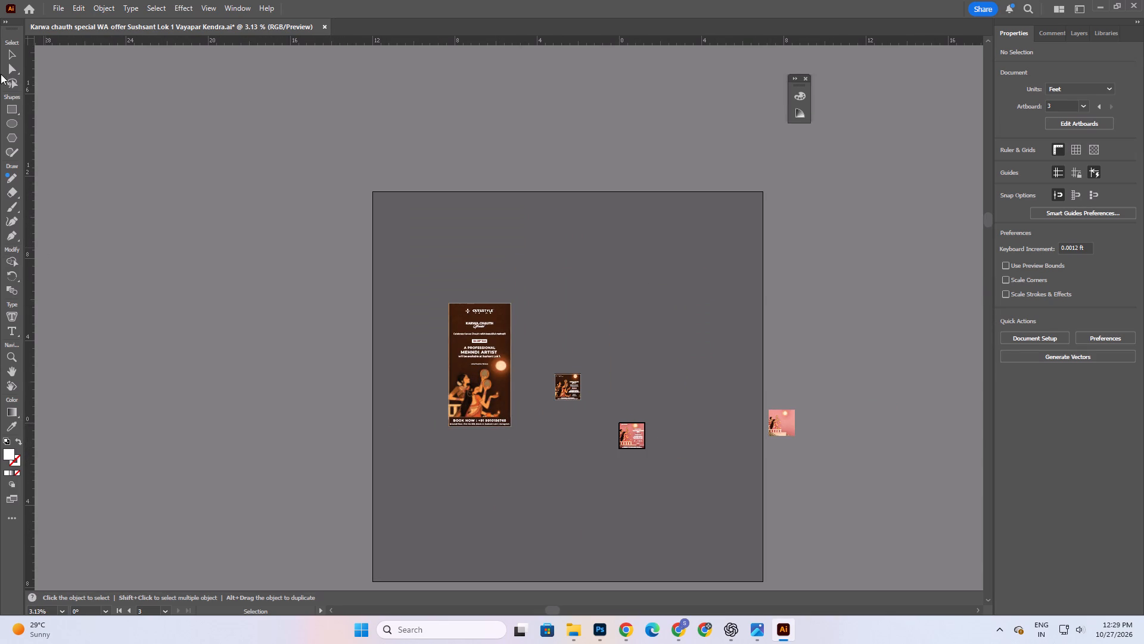
Move the pink invite's artboard with its artwork to the canvas's upper-right corner, about X 8.74 ft, Y -7.78 ft.
left_click(1064, 117)
left_click(1066, 128)
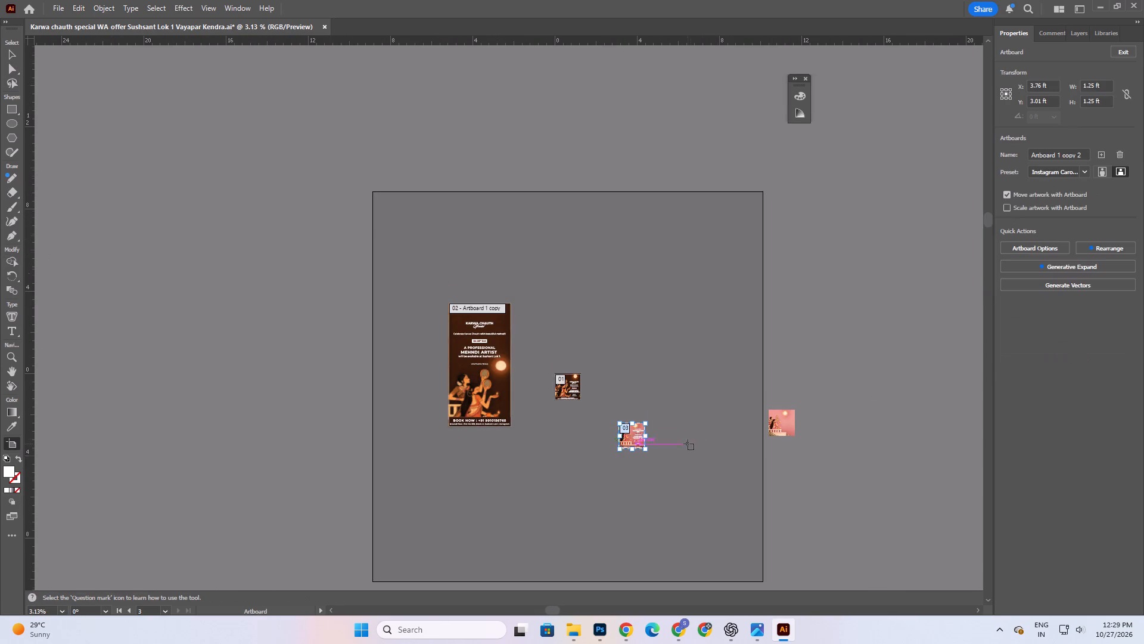
scroll(688, 444, "down", 6)
scroll(615, 375, "up", 4, "alt")
scroll(587, 325, "down", 4, "alt")
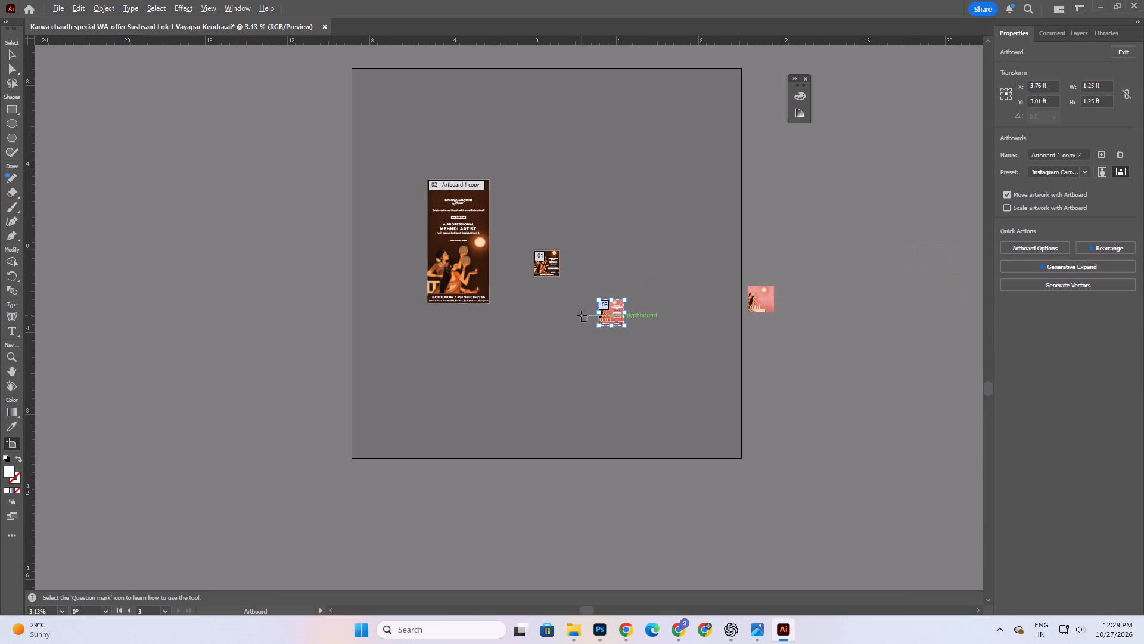
left_click_drag(607, 304, 692, 131)
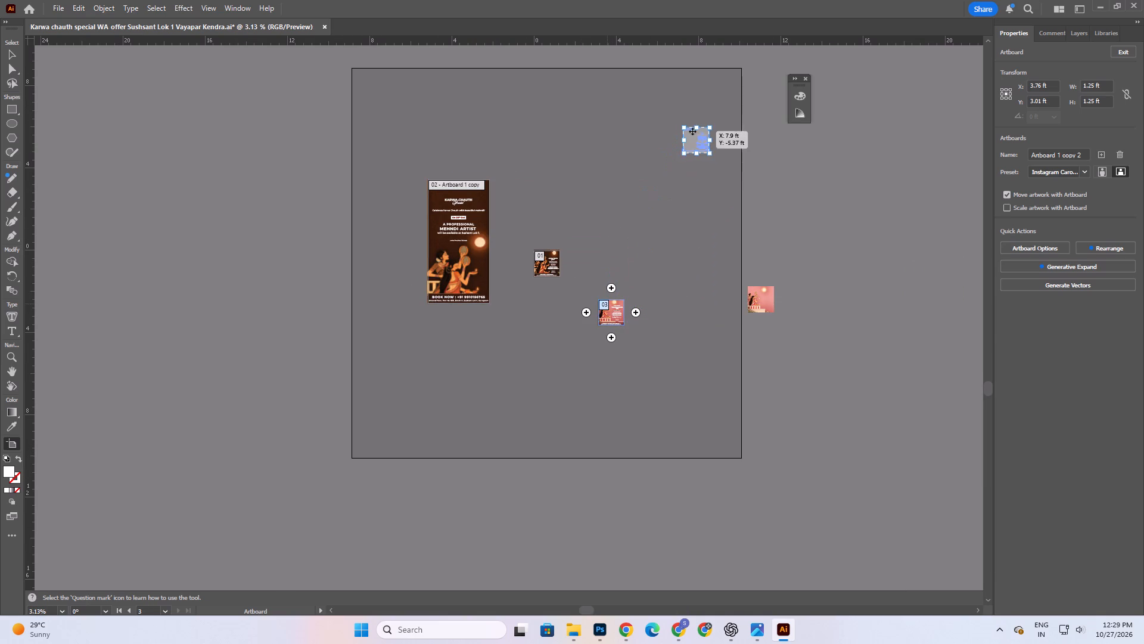
left_click_drag(692, 131, 710, 82)
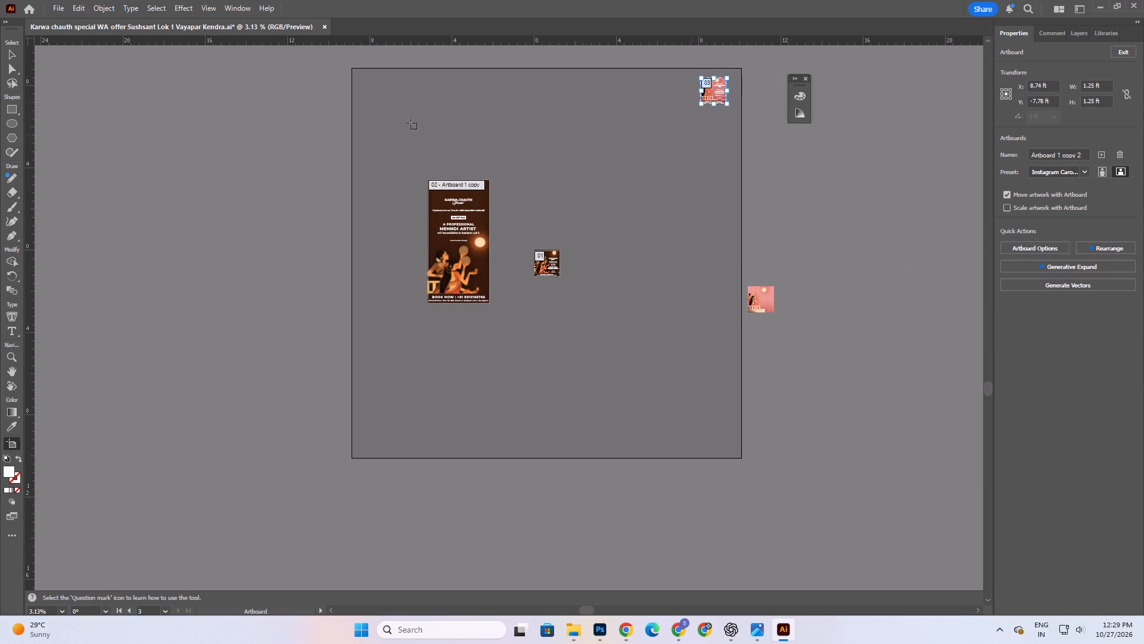
Move the tall poster's artboard near the canvas's left edge, to about X -6.67 ft, Y -0.45 ft.
scroll(436, 169, "up", 1, "alt")
left_click_drag(443, 187, 359, 185)
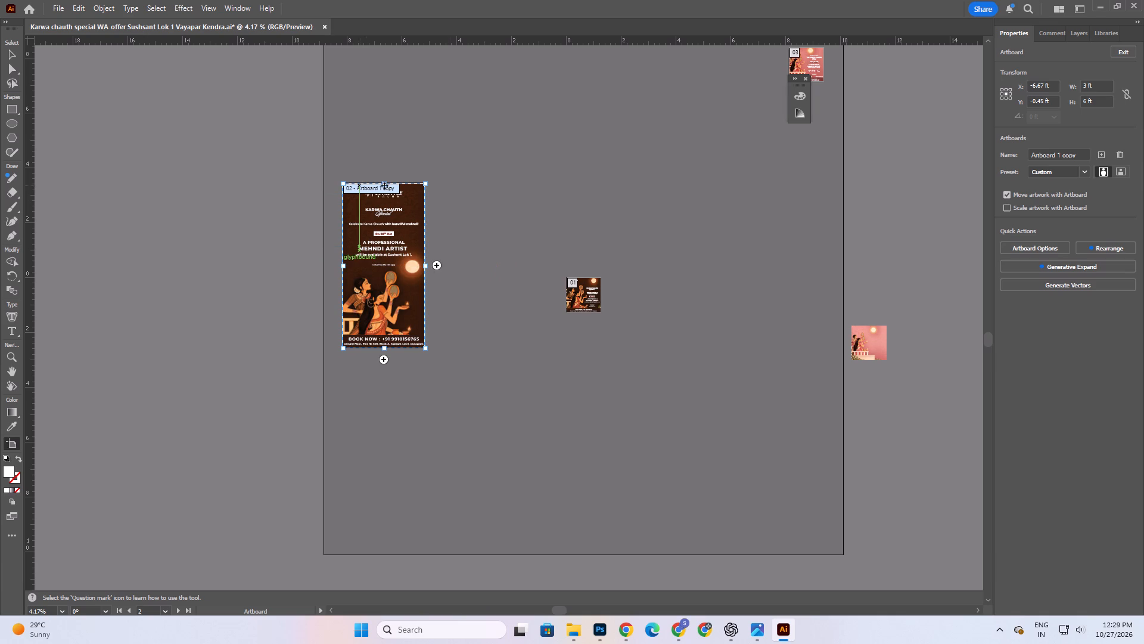
Move the square dark design's artboard just right of the tall poster's top, to about X -4.2 ft, Y -2.7 ft.
left_click(571, 281)
left_click_drag(571, 281, 577, 188)
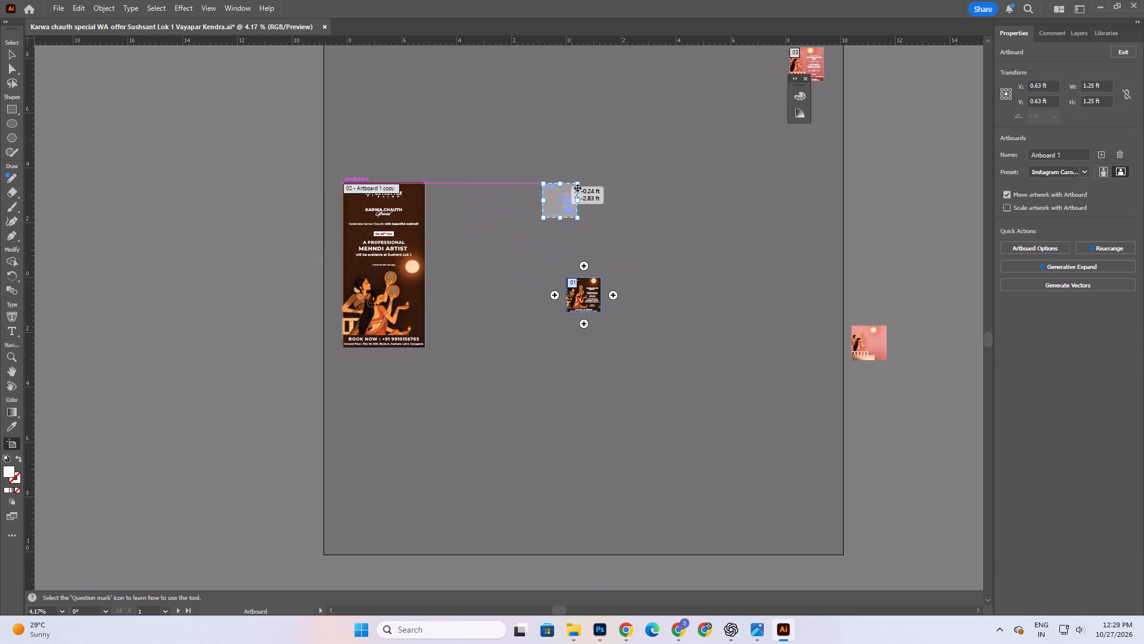
left_click_drag(577, 188, 679, 188)
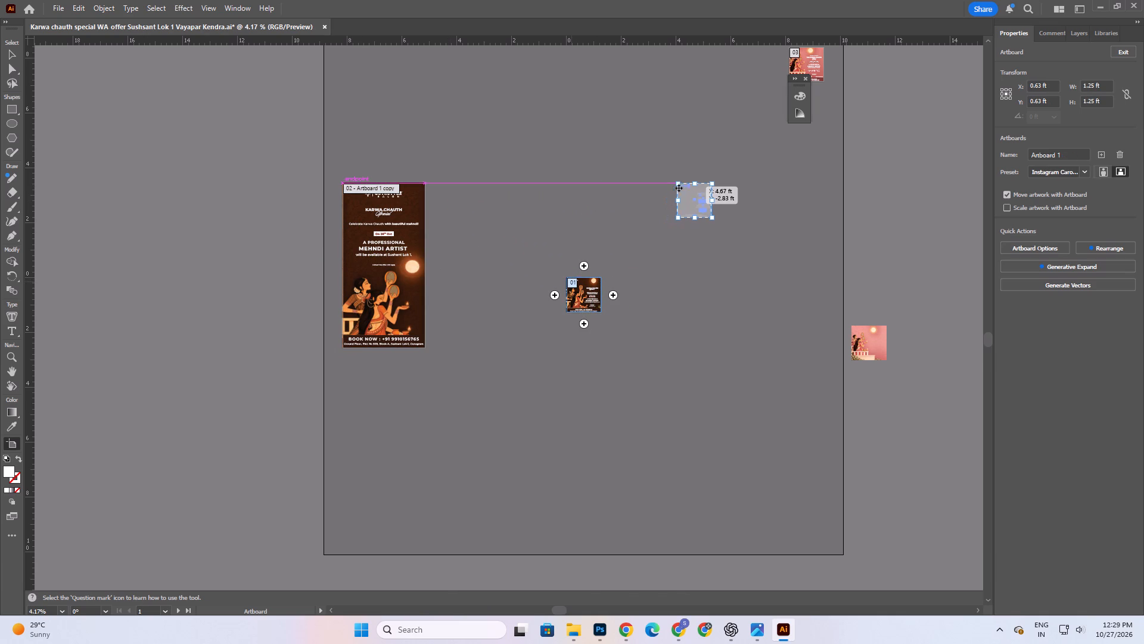
left_click_drag(679, 188, 440, 190)
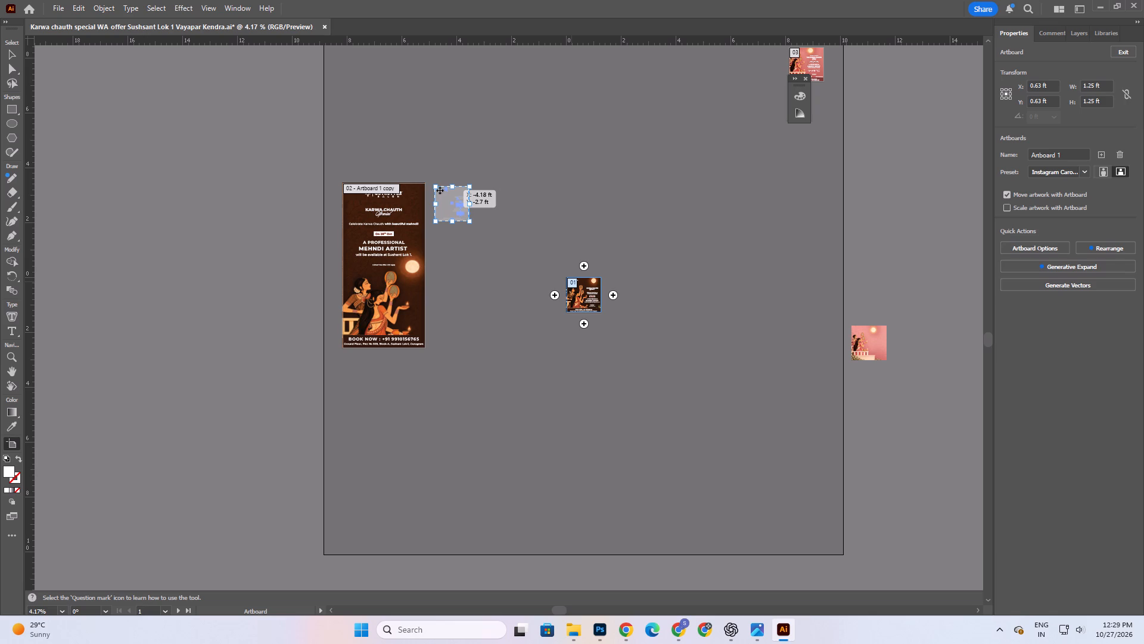
left_click_drag(440, 190, 439, 190)
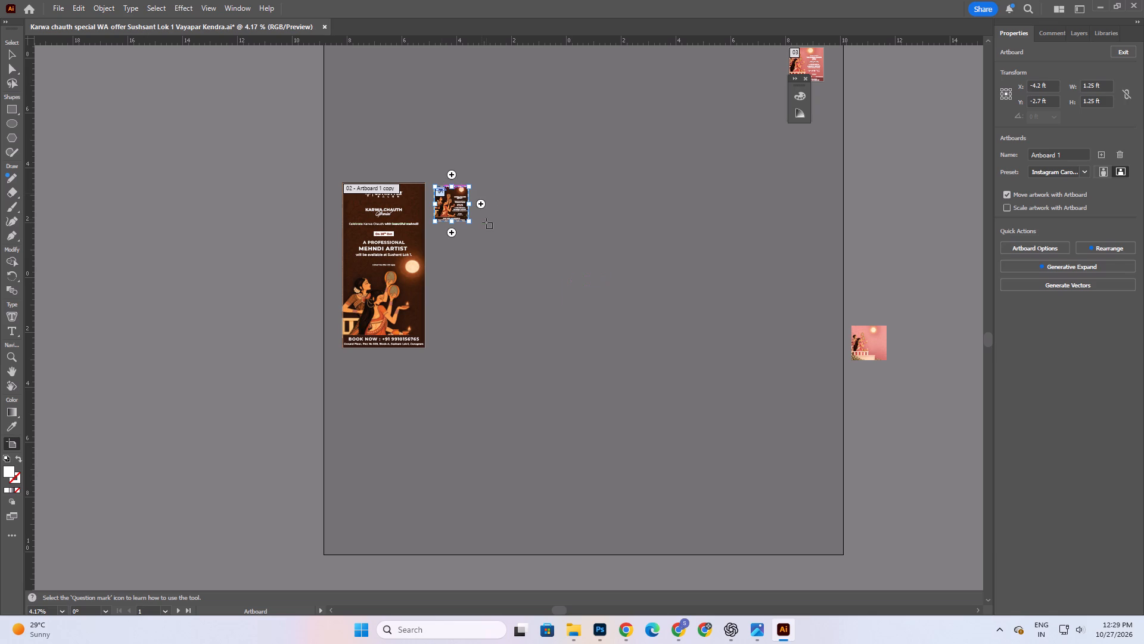
Move the two dark artboards together to the canvas's upper-left corner, the tall one at about X -6.54 ft, Y -5.08 ft.
left_click(360, 188, "shift")
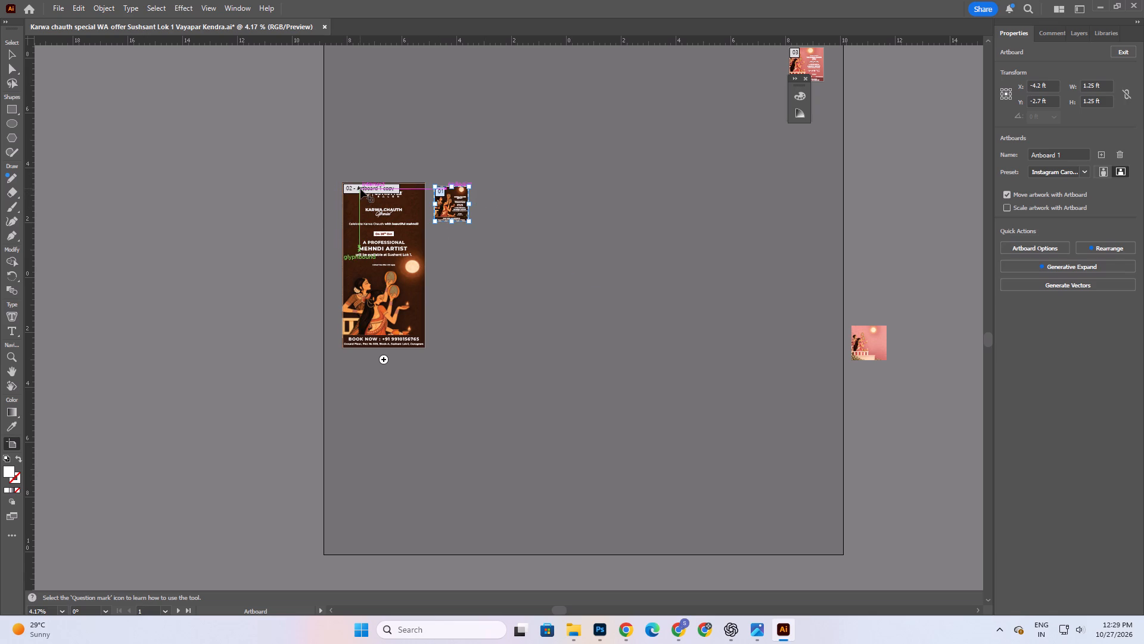
scroll(393, 210, "up", 6)
left_click_drag(388, 278, 381, 221)
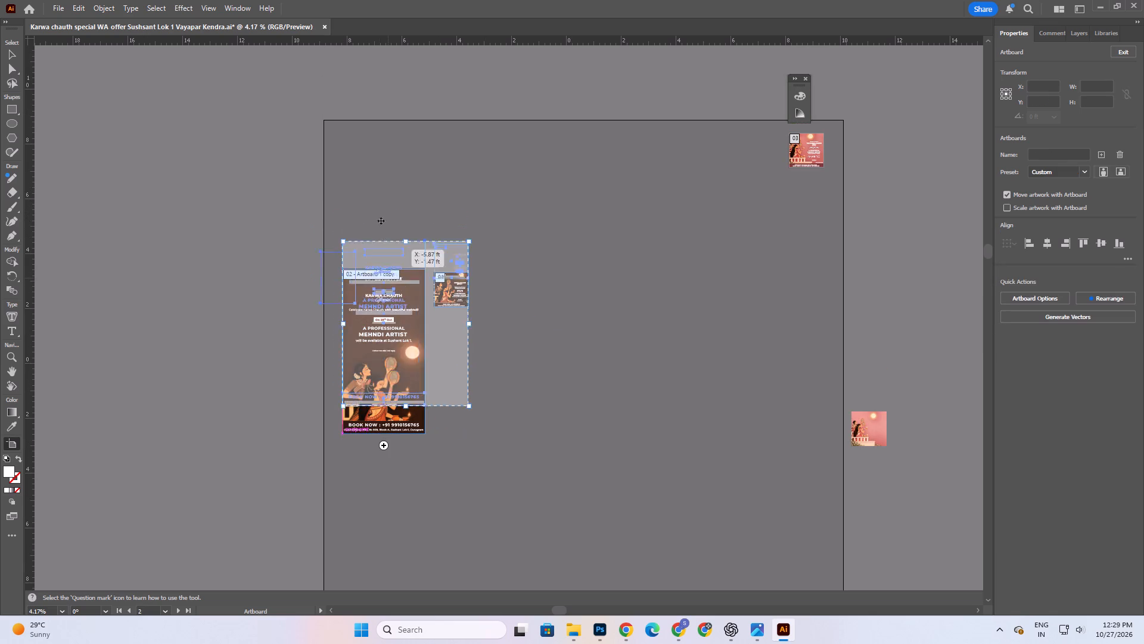
left_click_drag(381, 221, 391, 152)
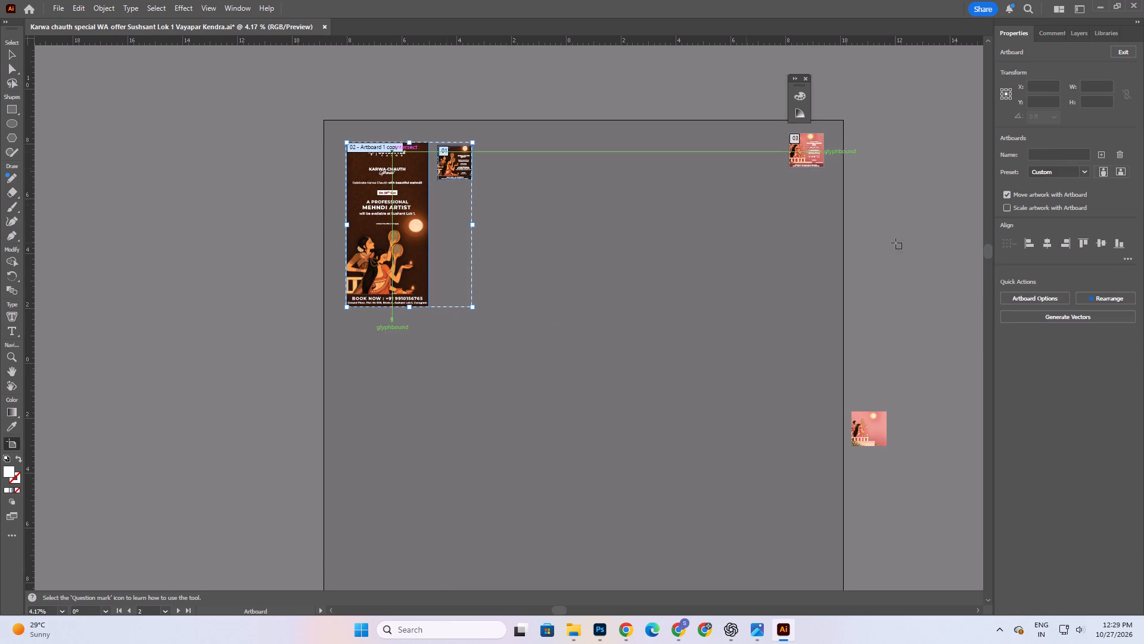
left_click(13, 48)
left_click(144, 176)
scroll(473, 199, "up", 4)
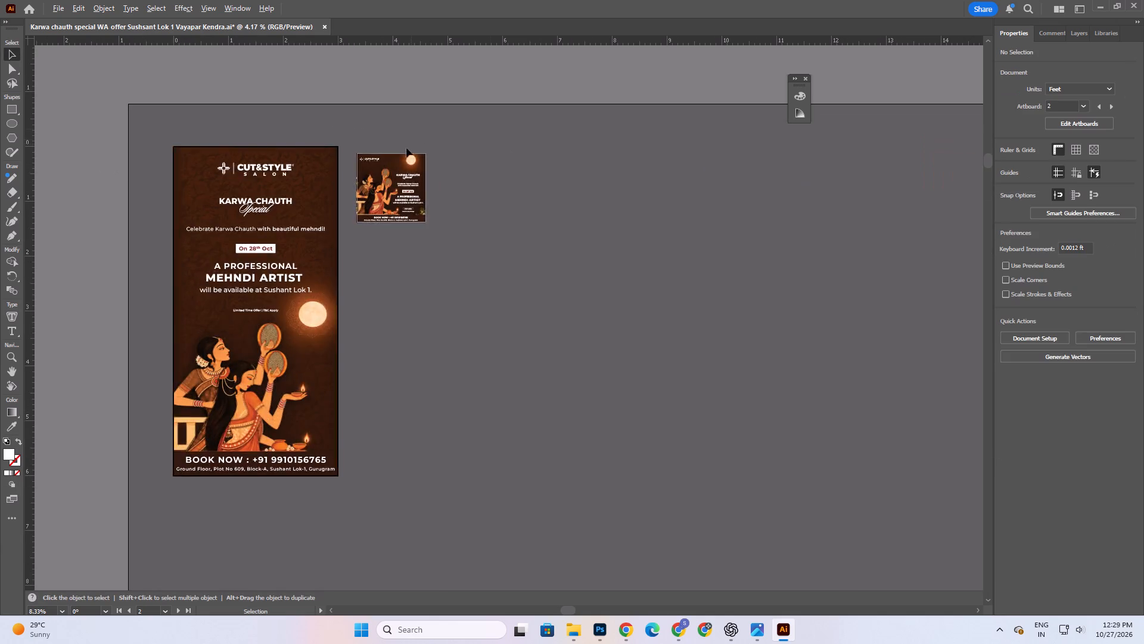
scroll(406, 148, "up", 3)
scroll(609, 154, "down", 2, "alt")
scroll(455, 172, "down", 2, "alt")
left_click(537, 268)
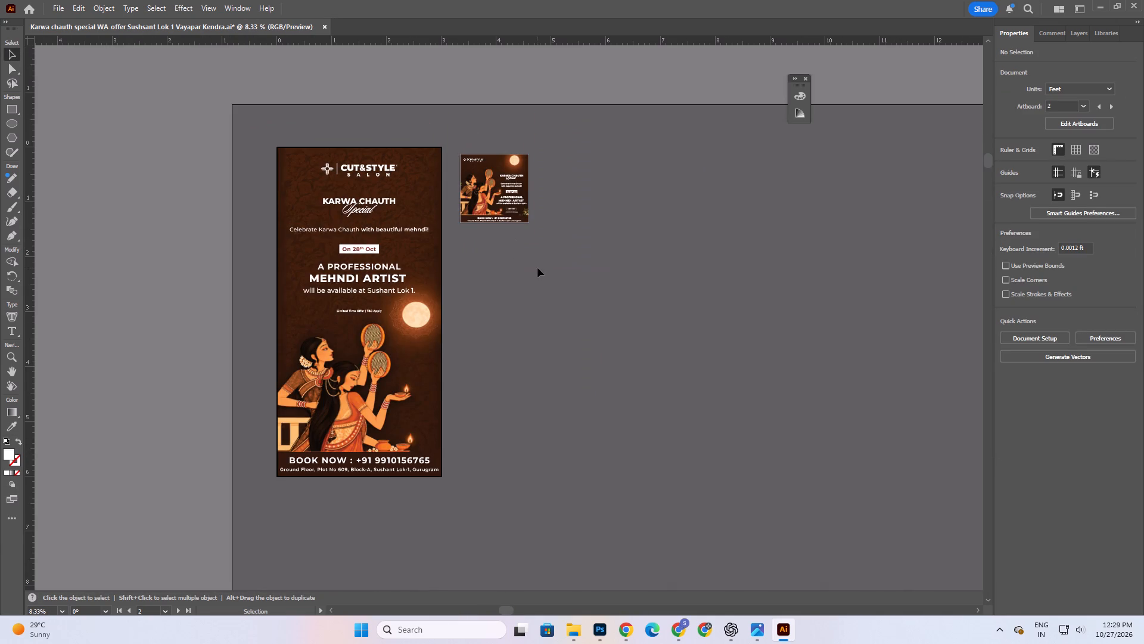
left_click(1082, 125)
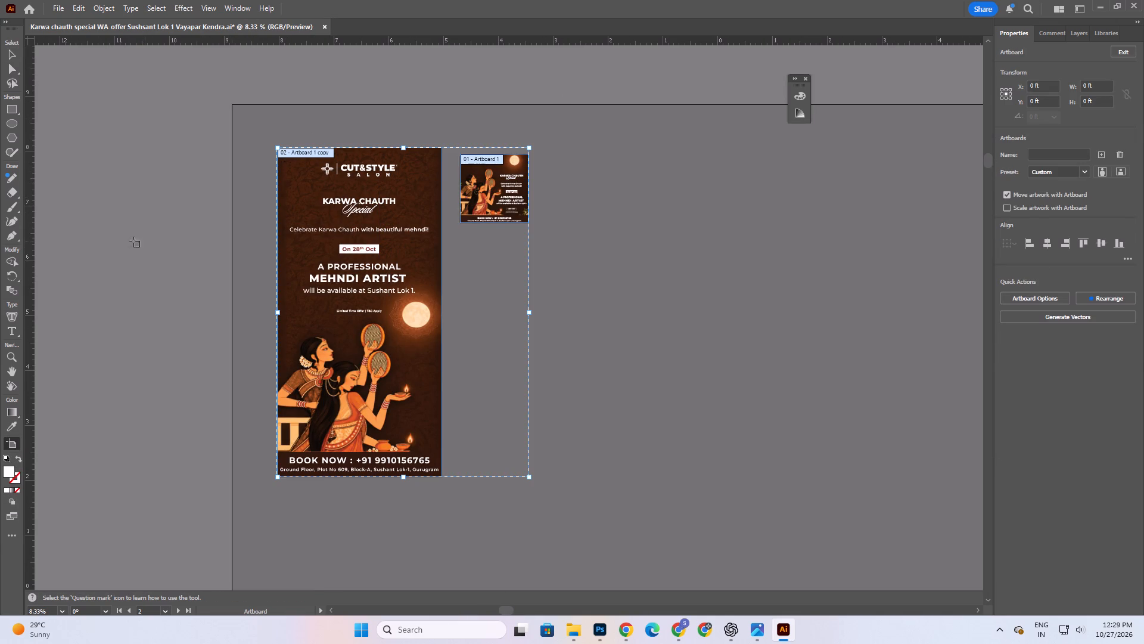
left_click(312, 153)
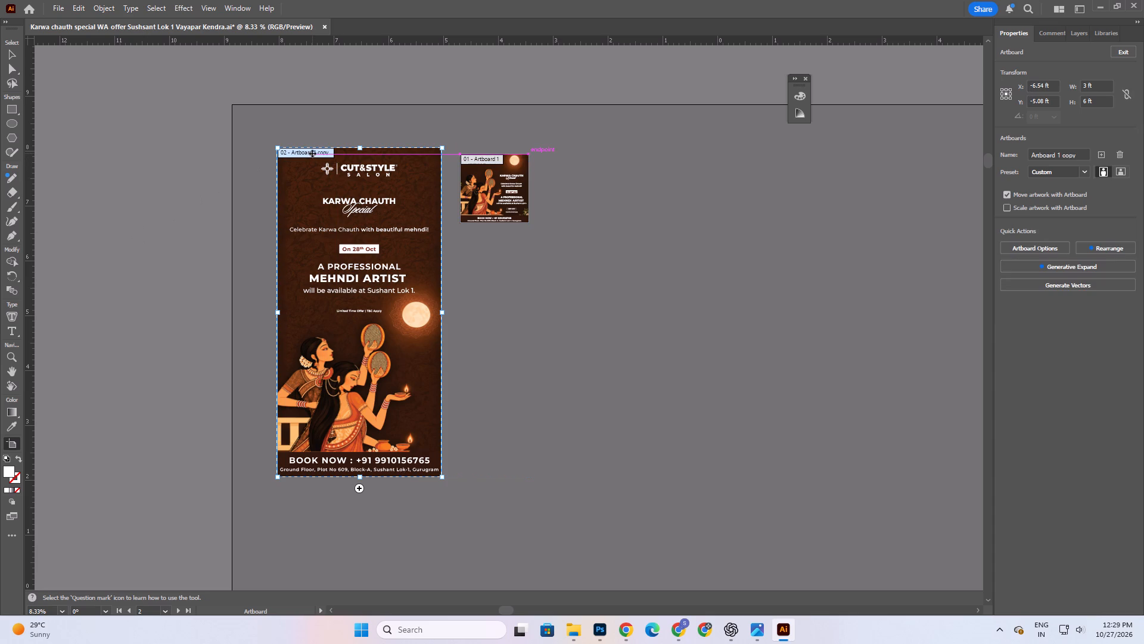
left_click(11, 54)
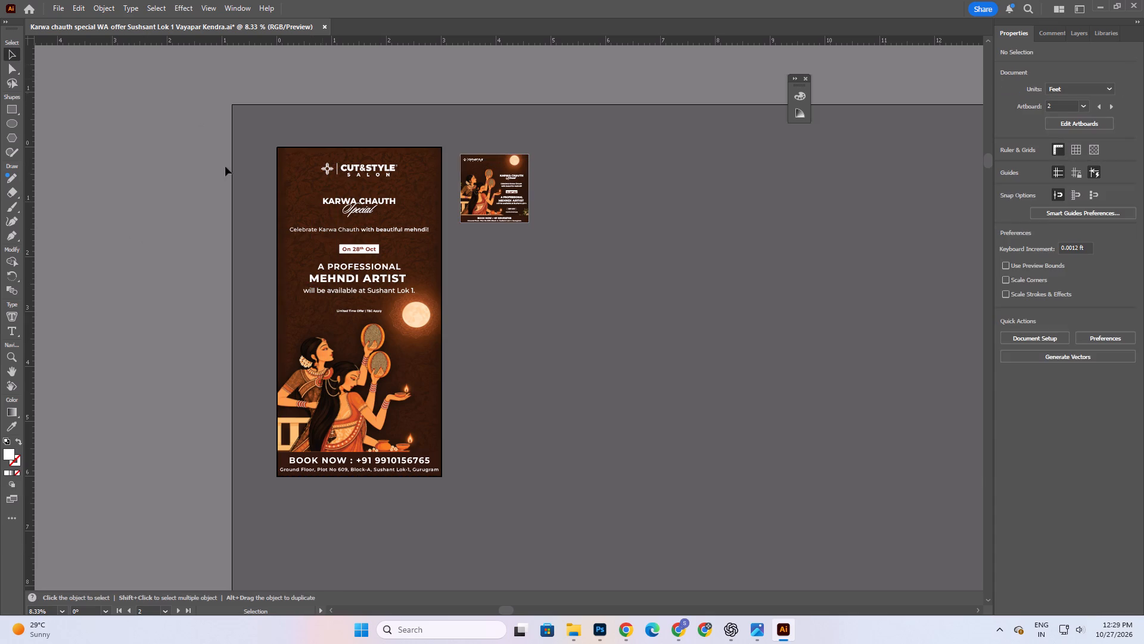
Save the rearranged document.
left_click(620, 271)
scroll(318, 271, "down", 3)
key("ctrl+s")
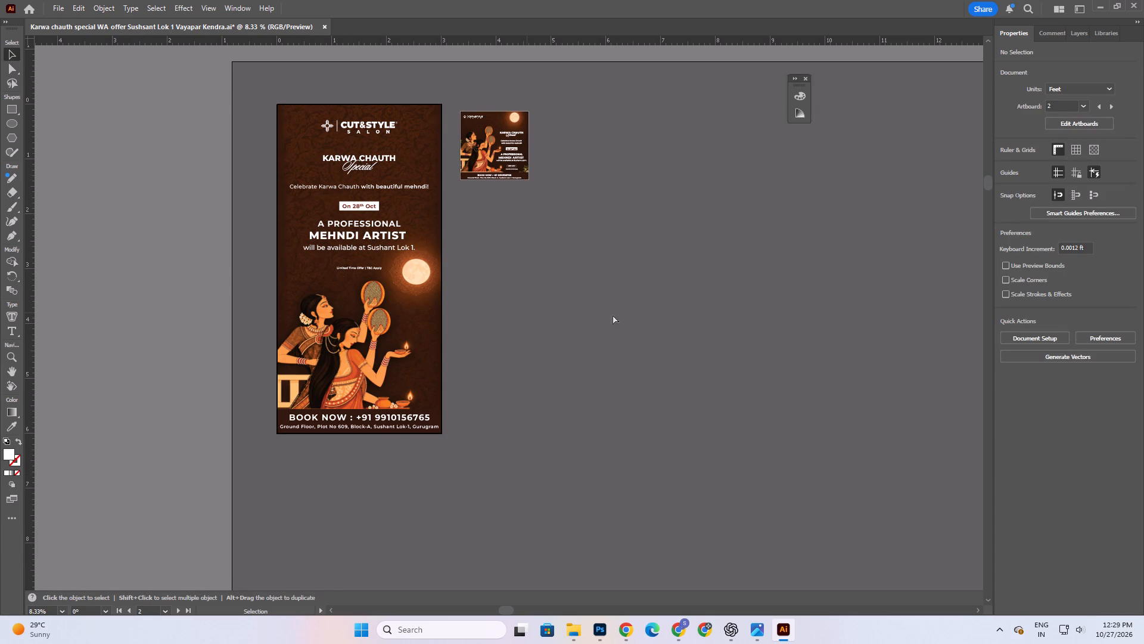
Activate the Type tool for editing text in the square dark Karwa Chauth design.
scroll(530, 98, "up", 8)
scroll(607, 320, "up", 3, "alt")
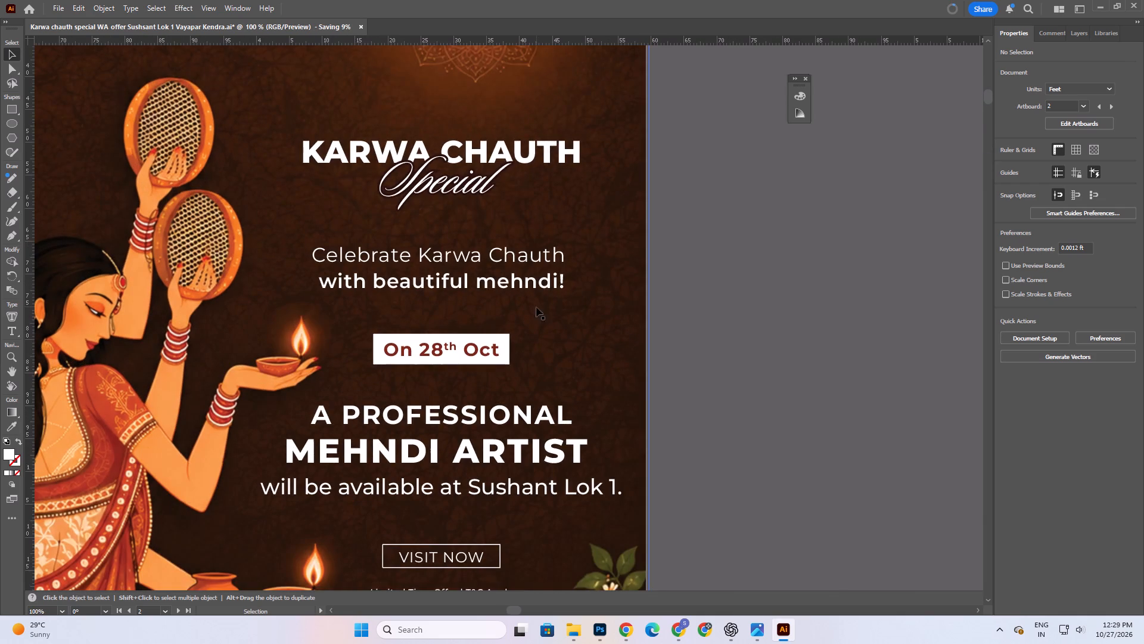
scroll(534, 320, "down", 3)
left_click(10, 335)
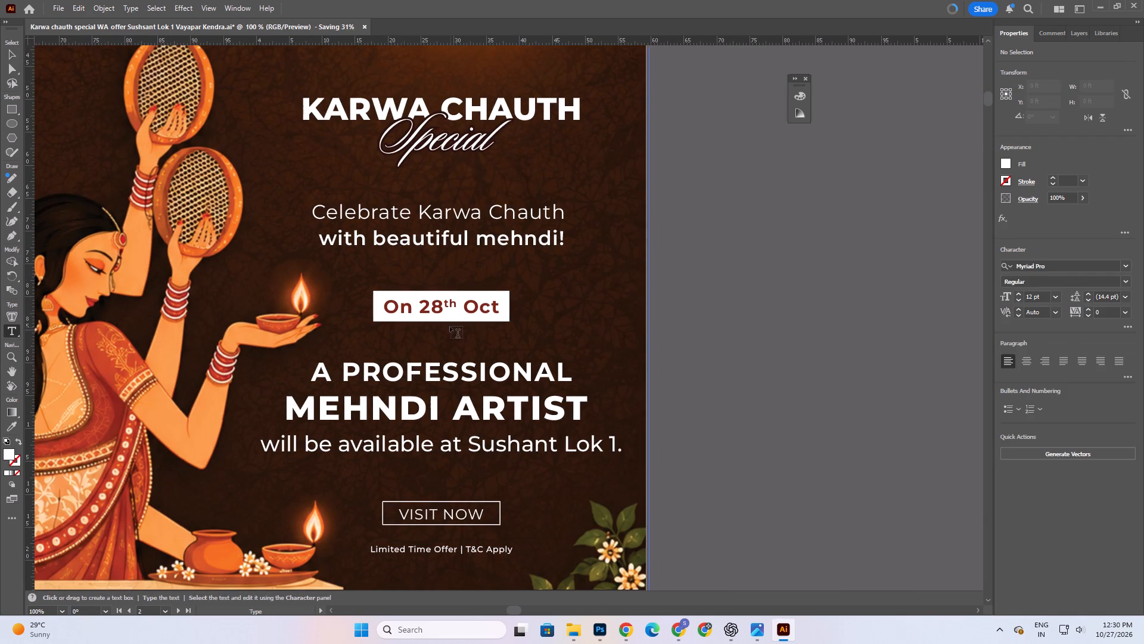
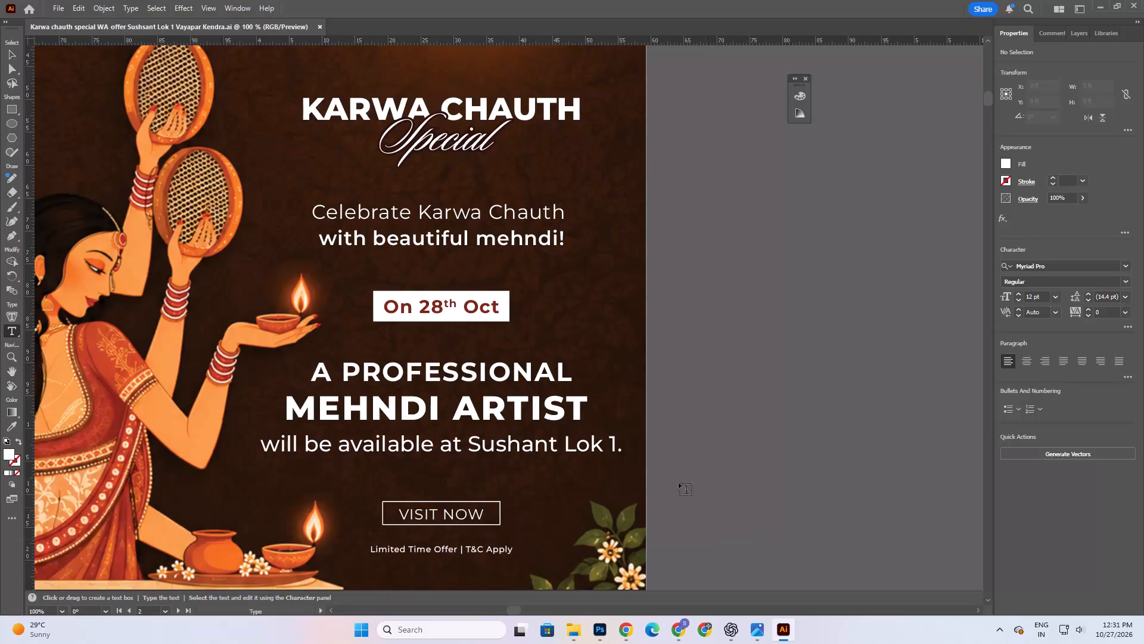
Examine the tall dark poster and the square dark Karwa Chauth design, including their footer contact lines and the artboard layout.
scroll(710, 462, "down", 3, "alt")
scroll(579, 448, "down", 6)
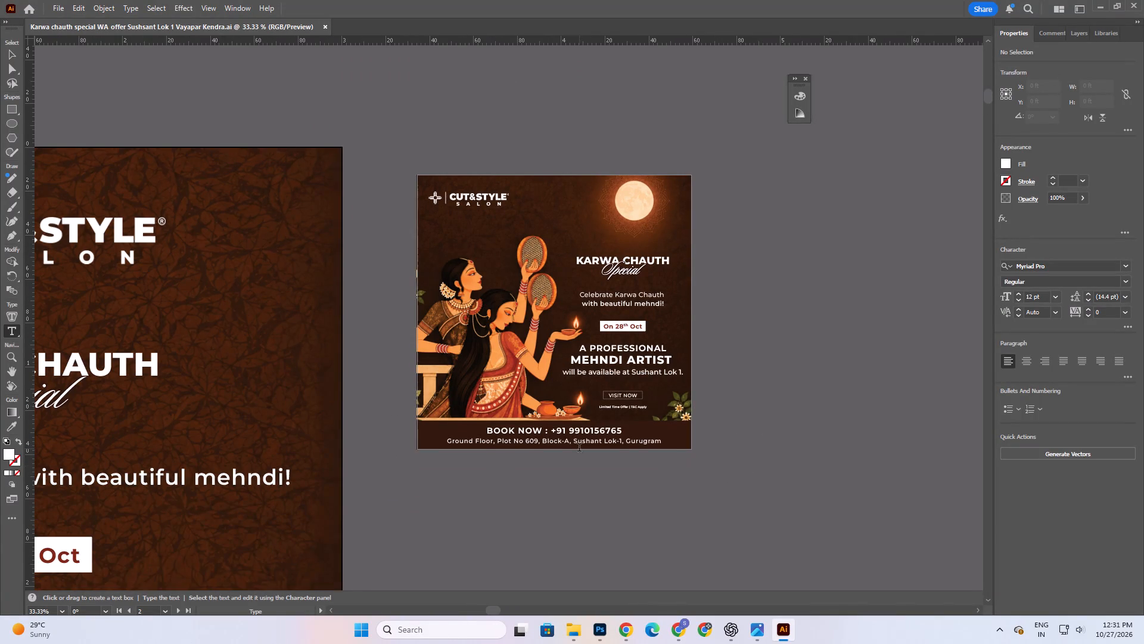
scroll(710, 410, "down", 6)
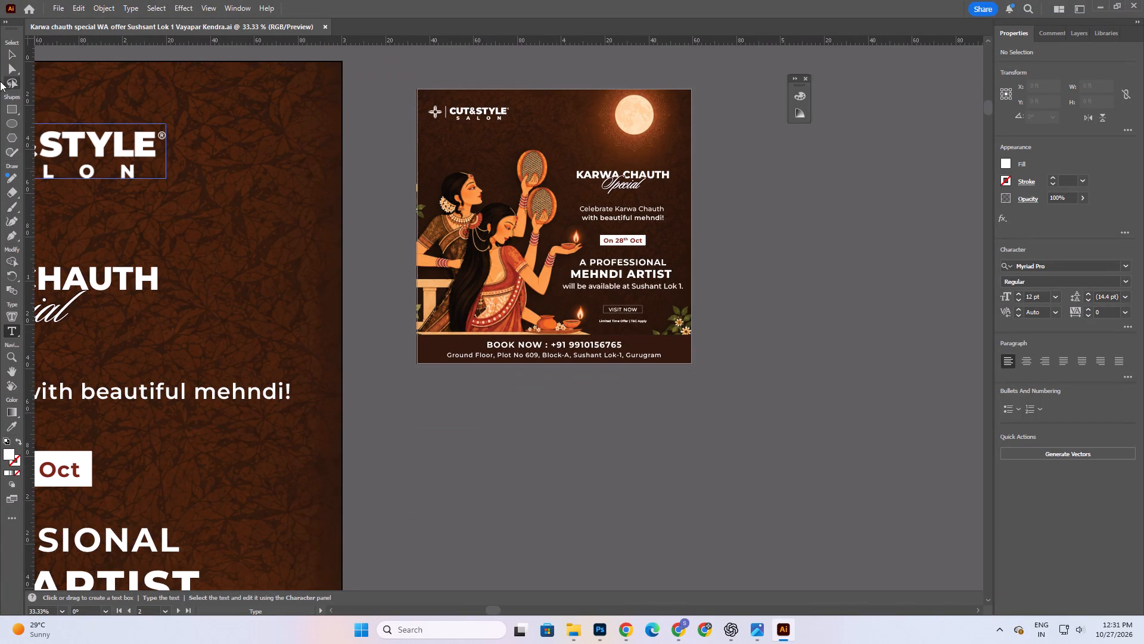
left_click(7, 58)
left_click(446, 447)
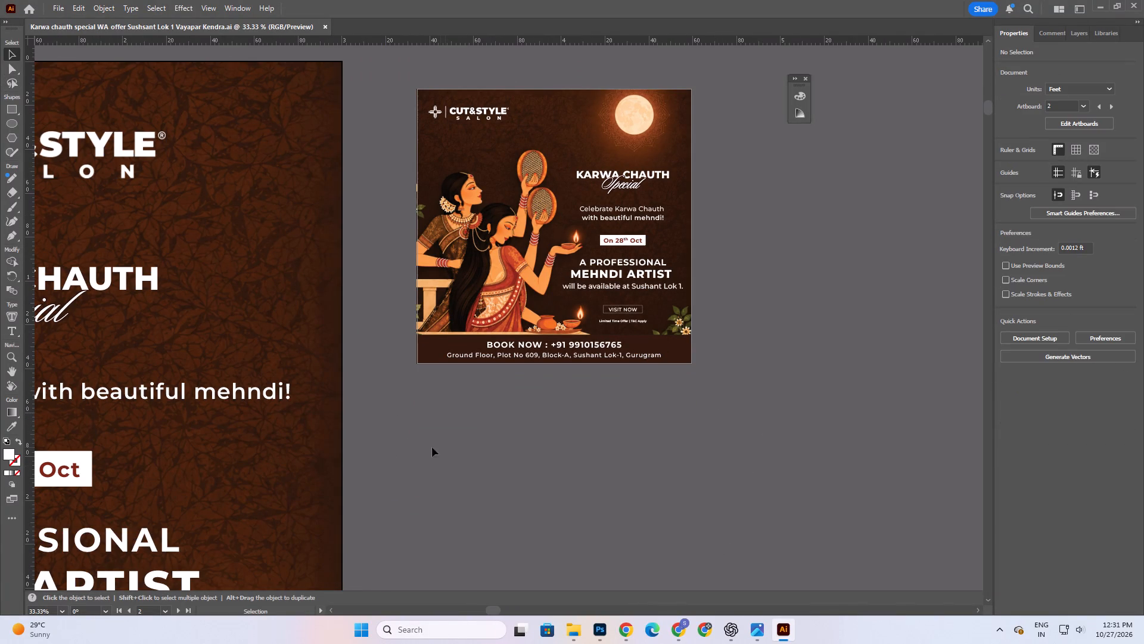
key("space")
key("space")
key("space")
key("space")
key("space")
key("space")
key("space")
key("space")
key("space")
key("space")
key("space")
key("space")
key("space")
key("space")
key("space")
key("space")
key("space")
key("space")
key("space")
key("space")
left_click_drag(224, 302, 510, 127)
left_click_drag(436, 454, 509, 159)
left_click_drag(534, 302, 608, 16)
left_click_drag(523, 440, 419, 168)
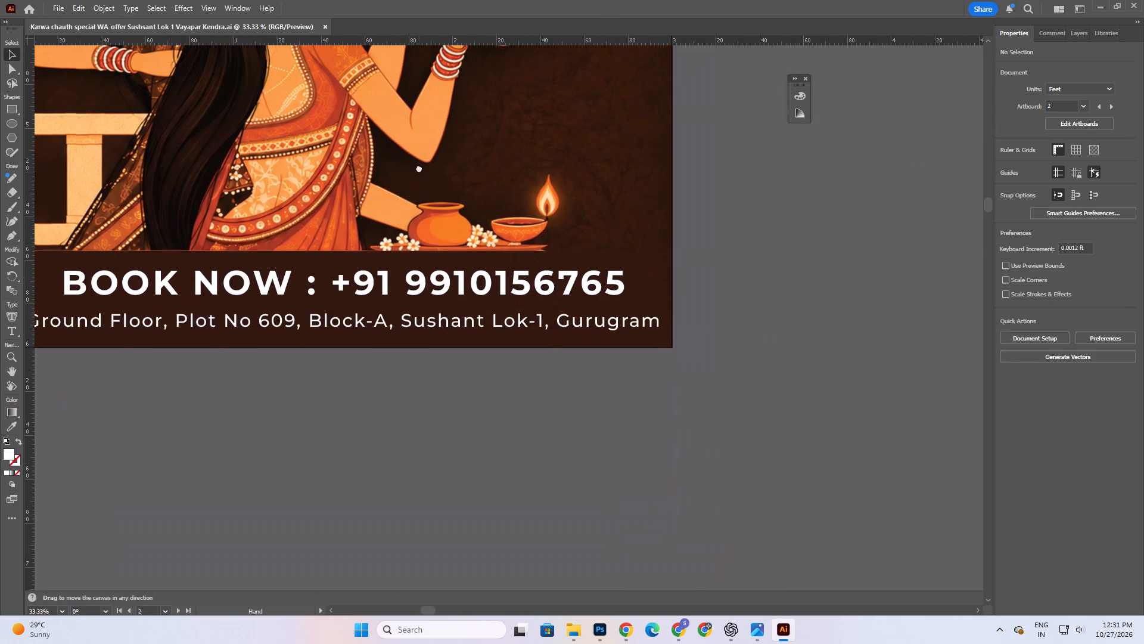
left_click_drag(419, 168, 432, 438)
scroll(290, 488, "down", 4, "alt")
scroll(406, 422, "up", 4)
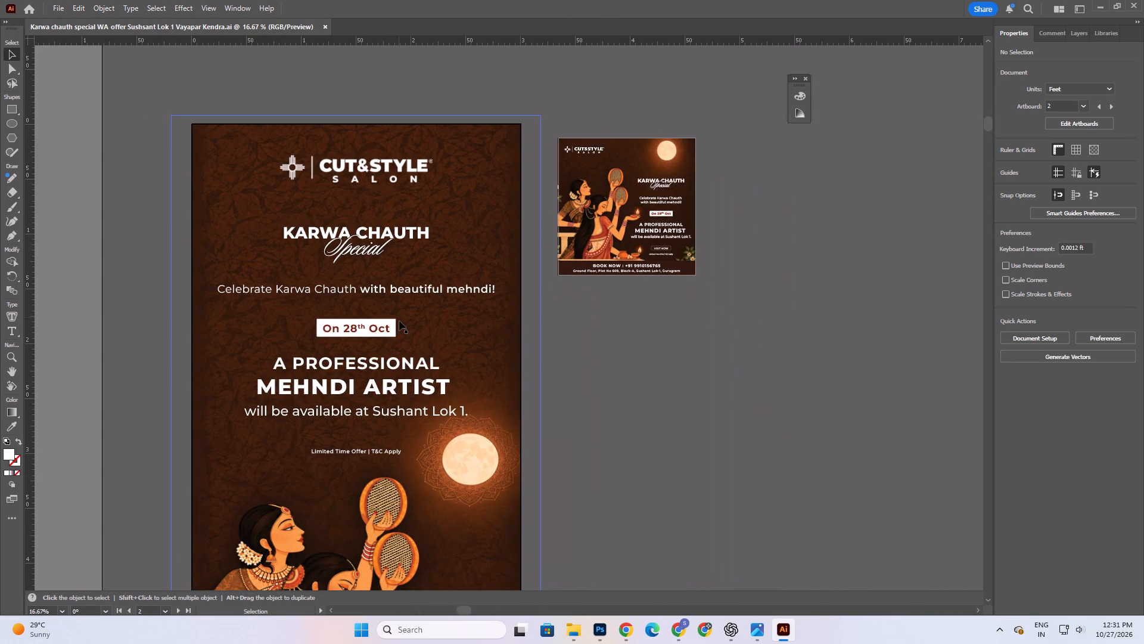
scroll(672, 414, "down", 5)
left_click(705, 420)
scroll(705, 420, "up", 3)
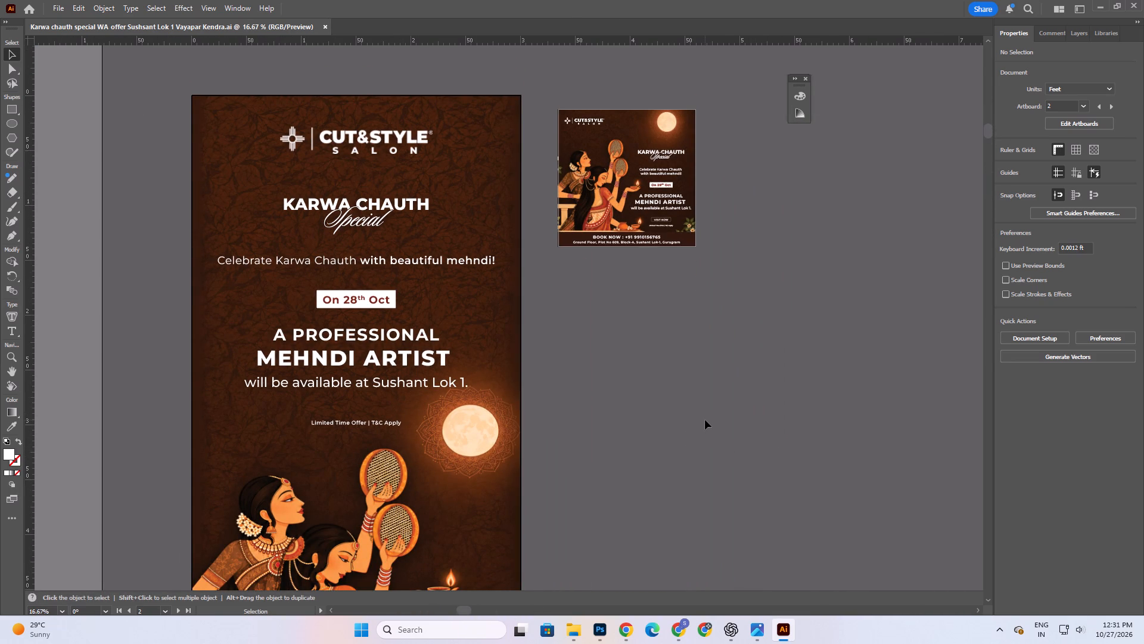
scroll(605, 485, "down", 4)
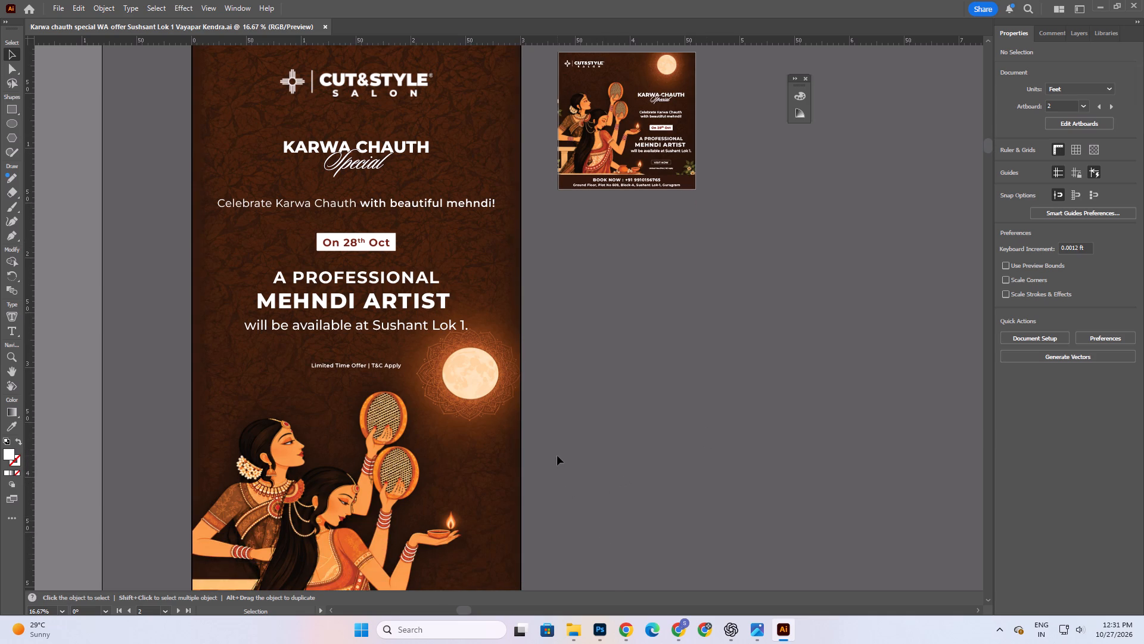
scroll(557, 456, "down", 6)
scroll(396, 364, "down", 3, "alt")
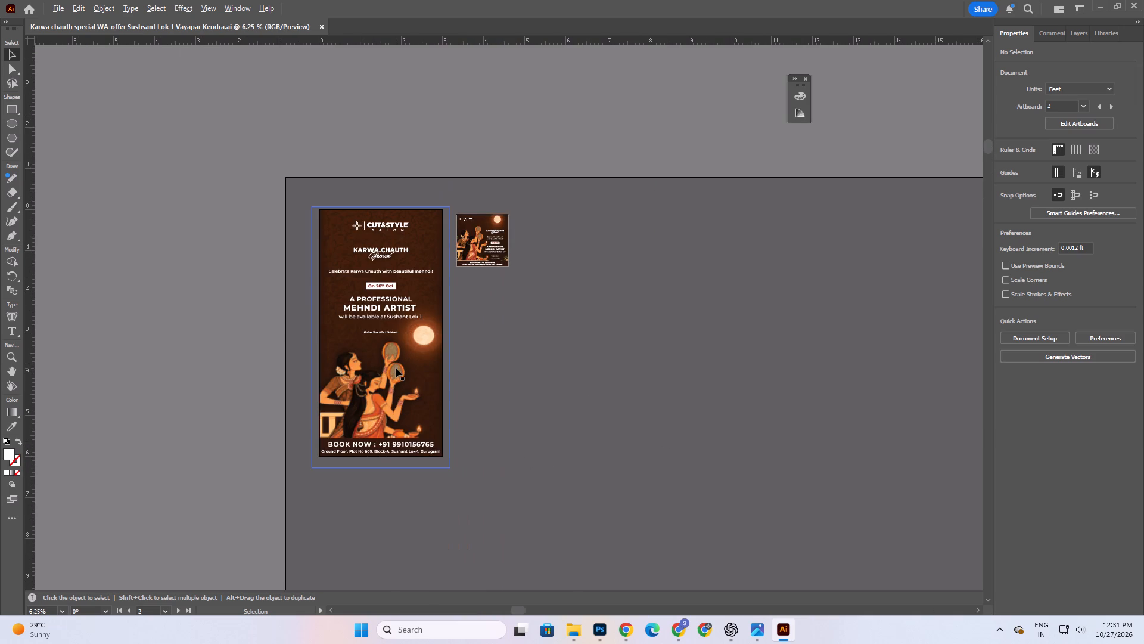
left_click(135, 129)
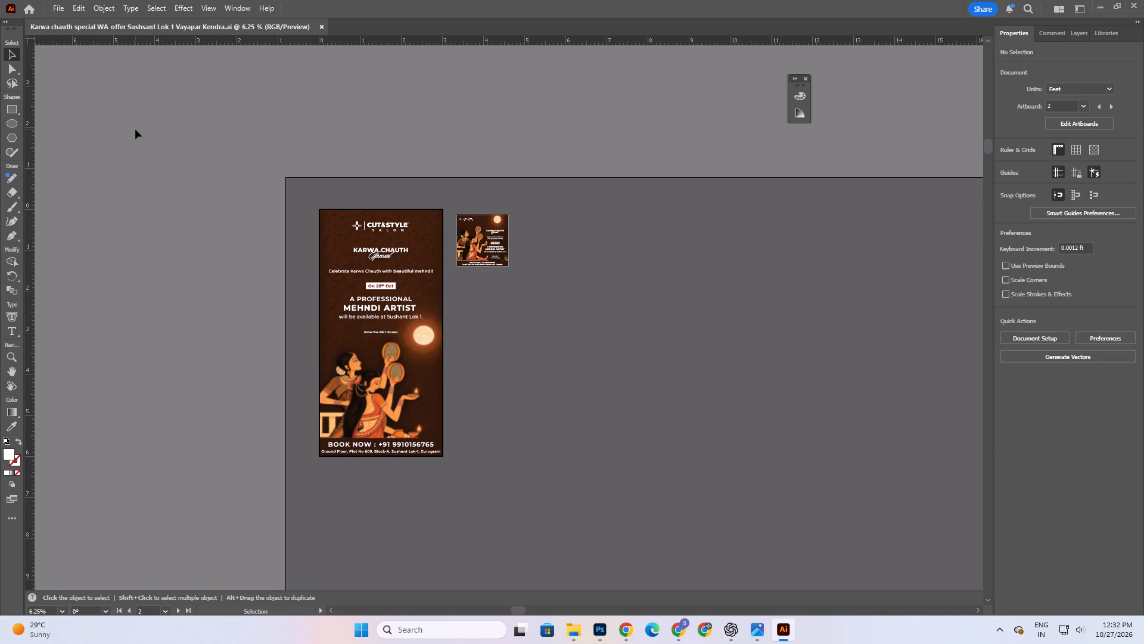
key("space")
key("space")
key("space")
key("space")
key("space")
key("space")
key("space")
key("space")
key("space")
key("space")
key("space")
key("space")
key("space")
key("space")
key("space")
key("space")
key("space")
key("space")
key("space")
left_click_drag(685, 426, 570, 380)
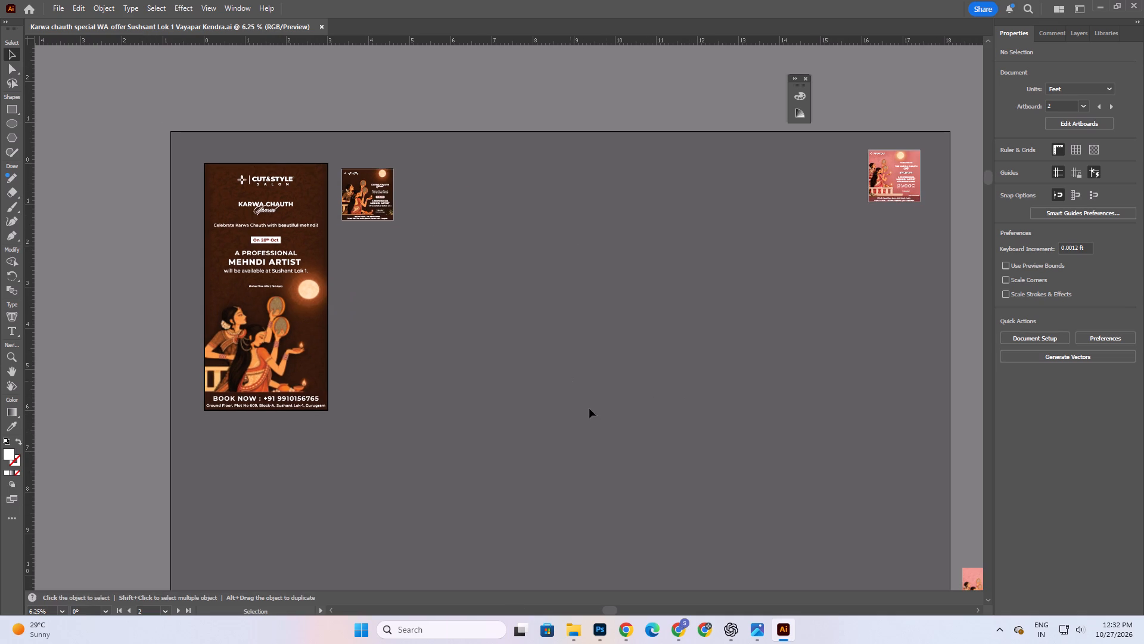
Save the document on the computer as "Karwa chauth special WA offer Vayapar Kendra" in the VAYAPAR KENDRA folder, keeping the Illustrator options.
left_click(55, 3)
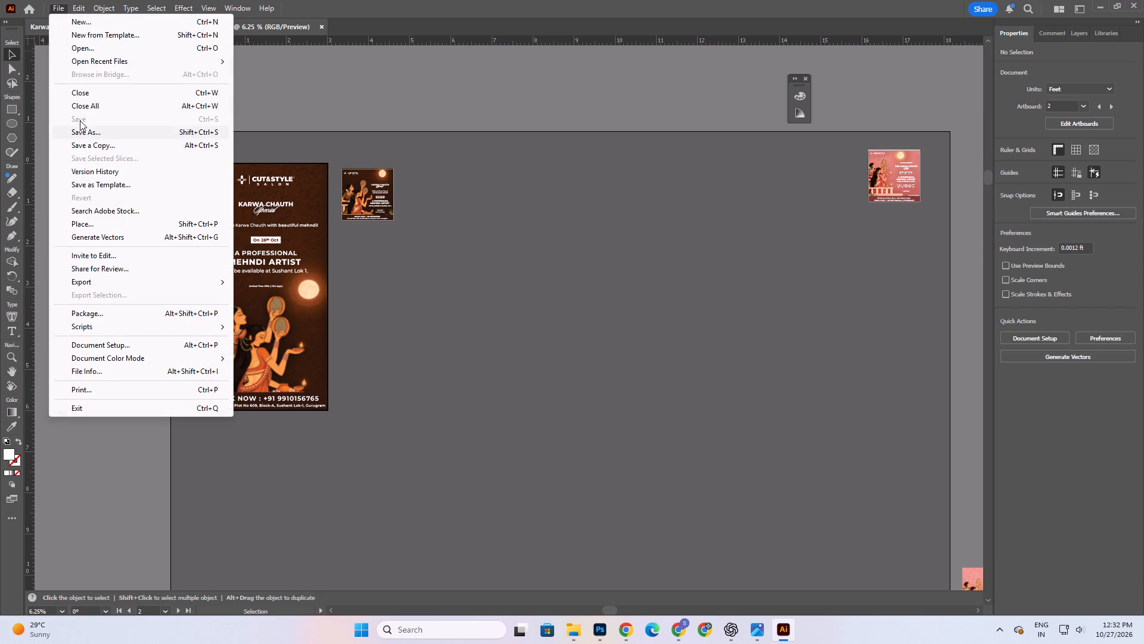
left_click(85, 132)
left_click(663, 432)
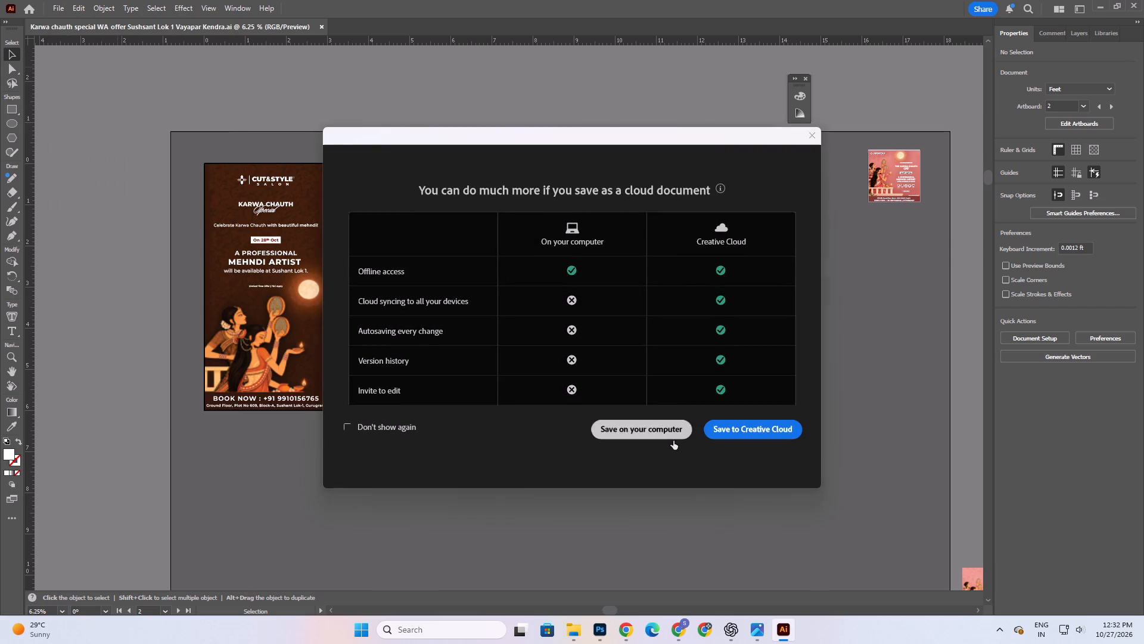
left_click(215, 35)
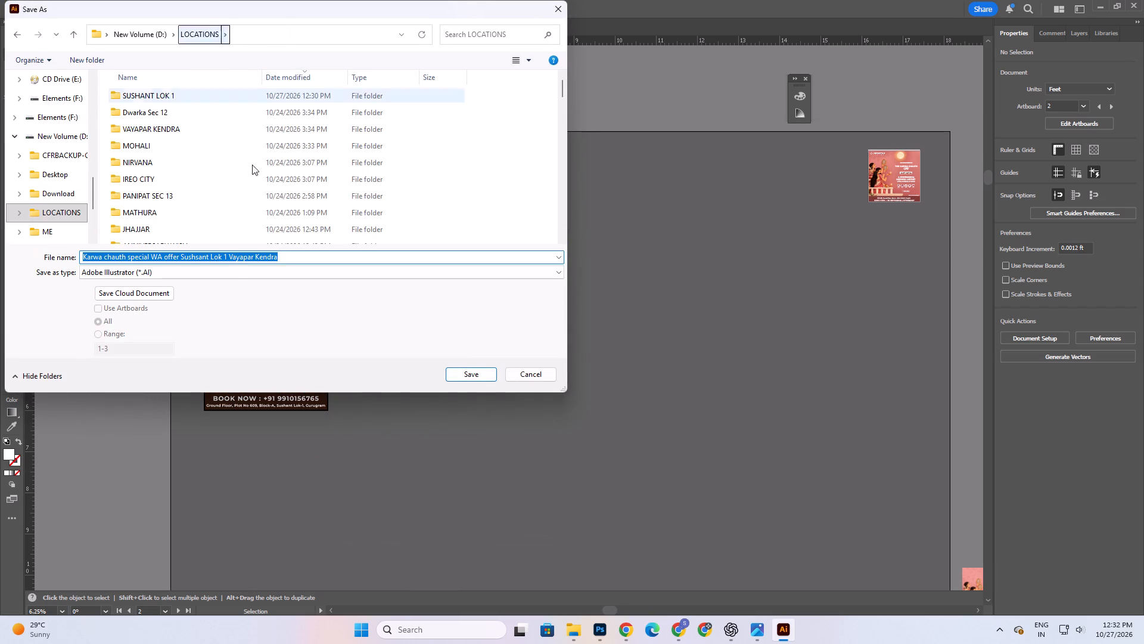
scroll(250, 197, "up", 5)
double_click(176, 128)
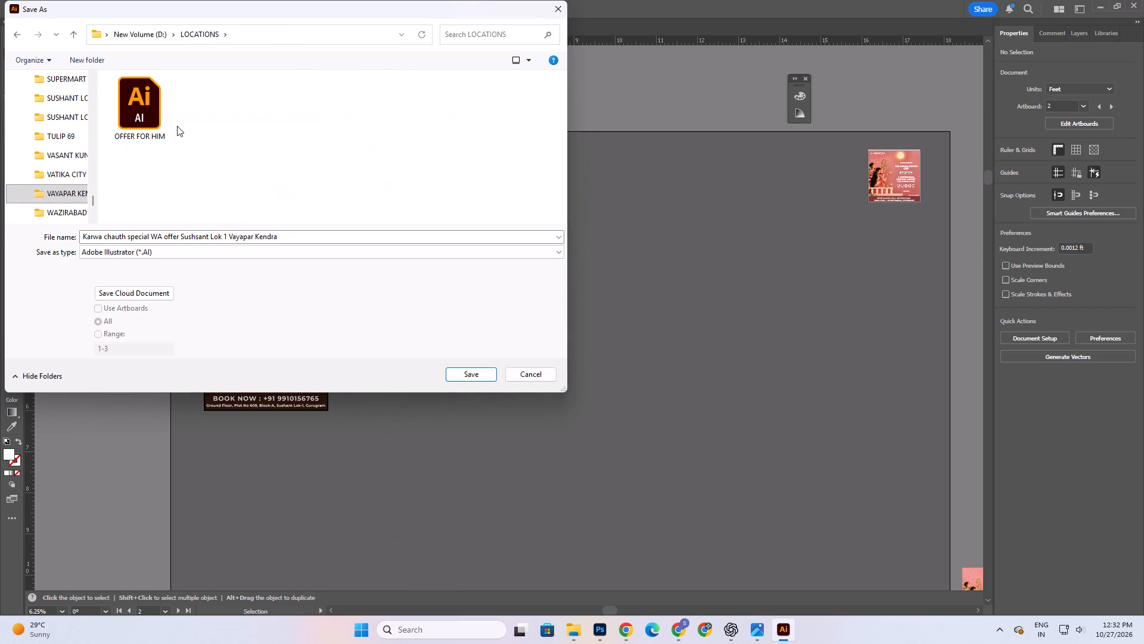
left_click(195, 239)
left_click_drag(285, 236, 244, 242)
left_click_drag(226, 236, 200, 233)
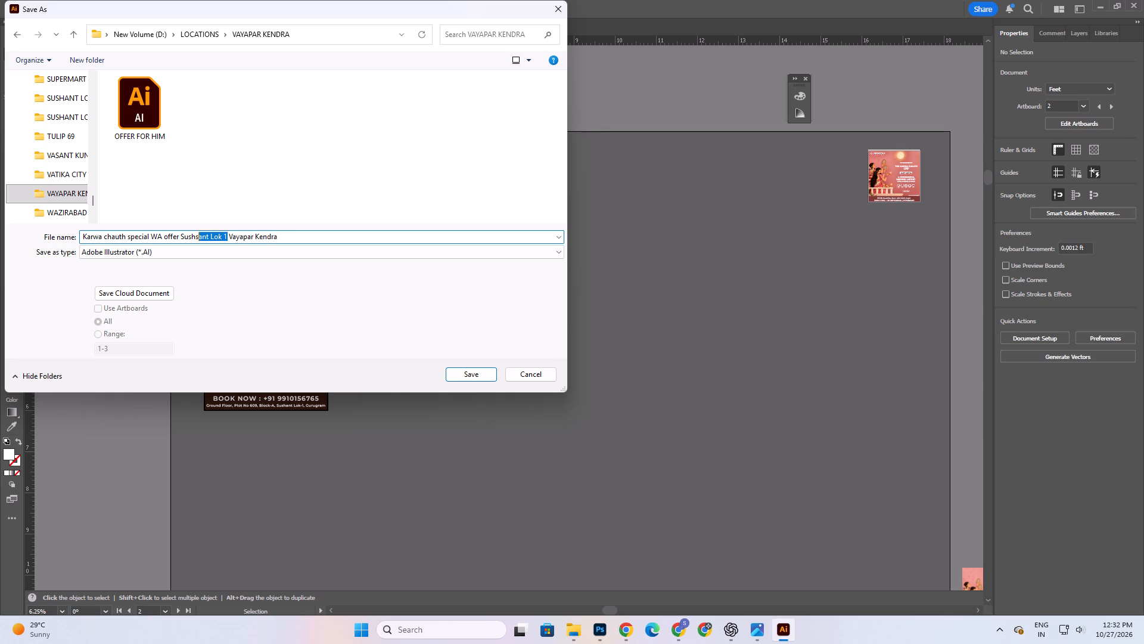
left_click_drag(200, 233, 178, 233)
key("BackSpace")
key("space")
key("Return")
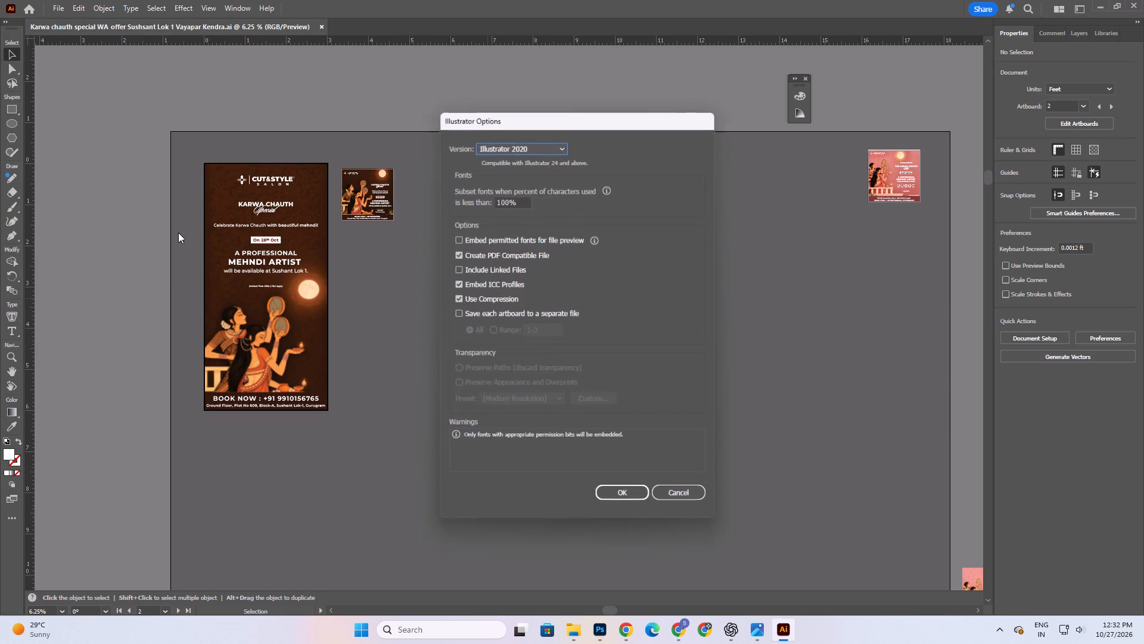
key("Return")
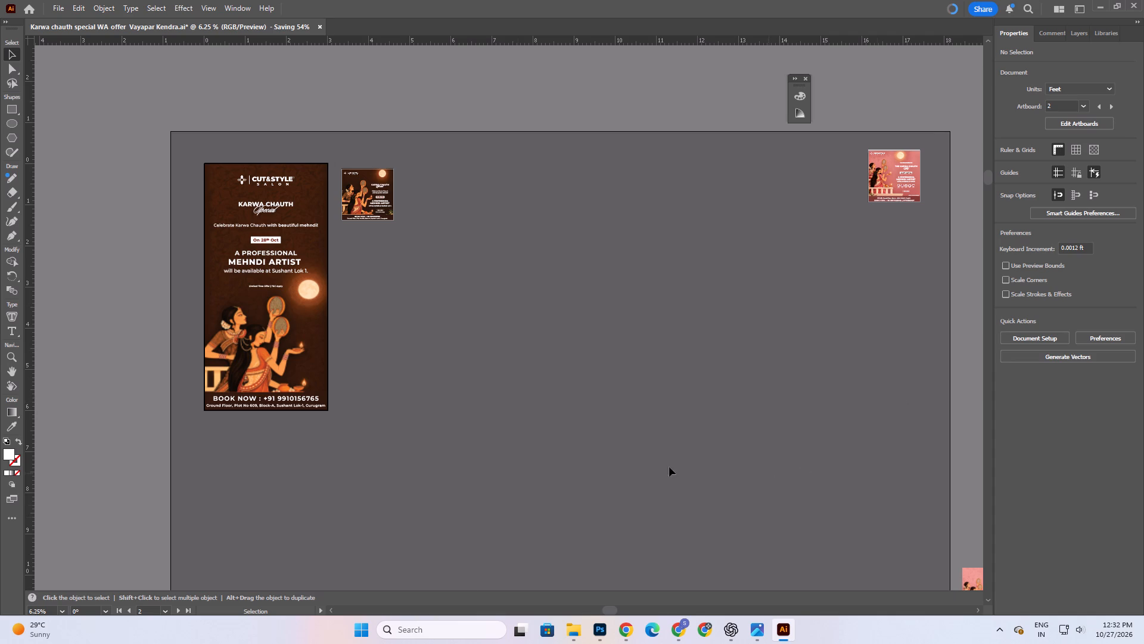
Switch to File Explorer and browse from SUSHANT LOK 1 to the VAYAPAR KENDRA folder inside LOCATIONS.
left_click(583, 639)
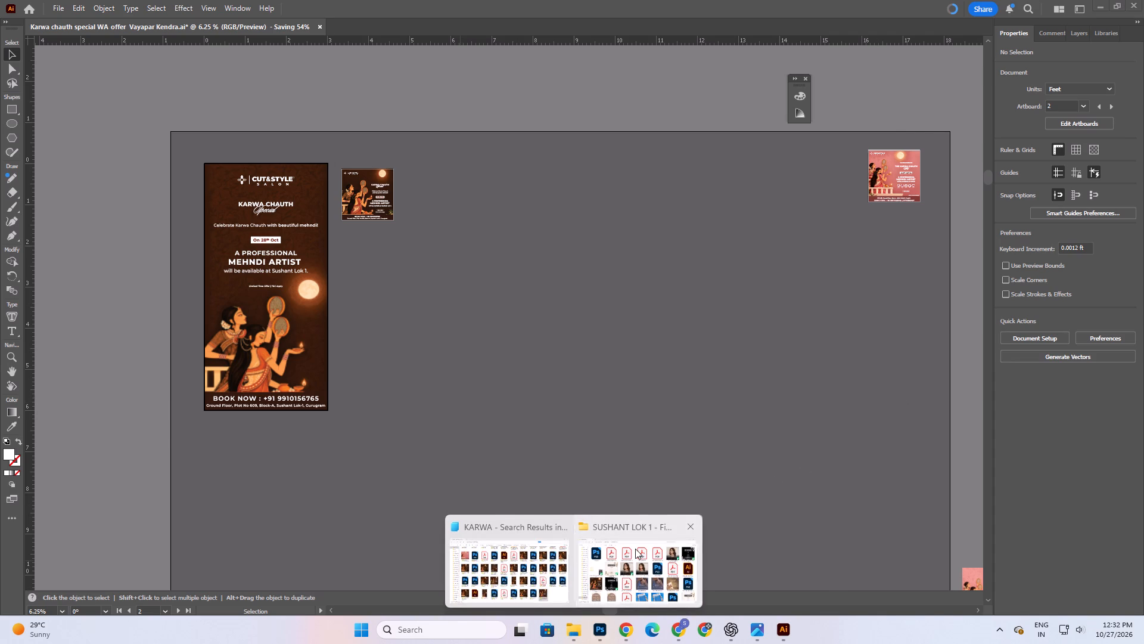
left_click(635, 549)
left_click(276, 35)
scroll(556, 280, "up", 5)
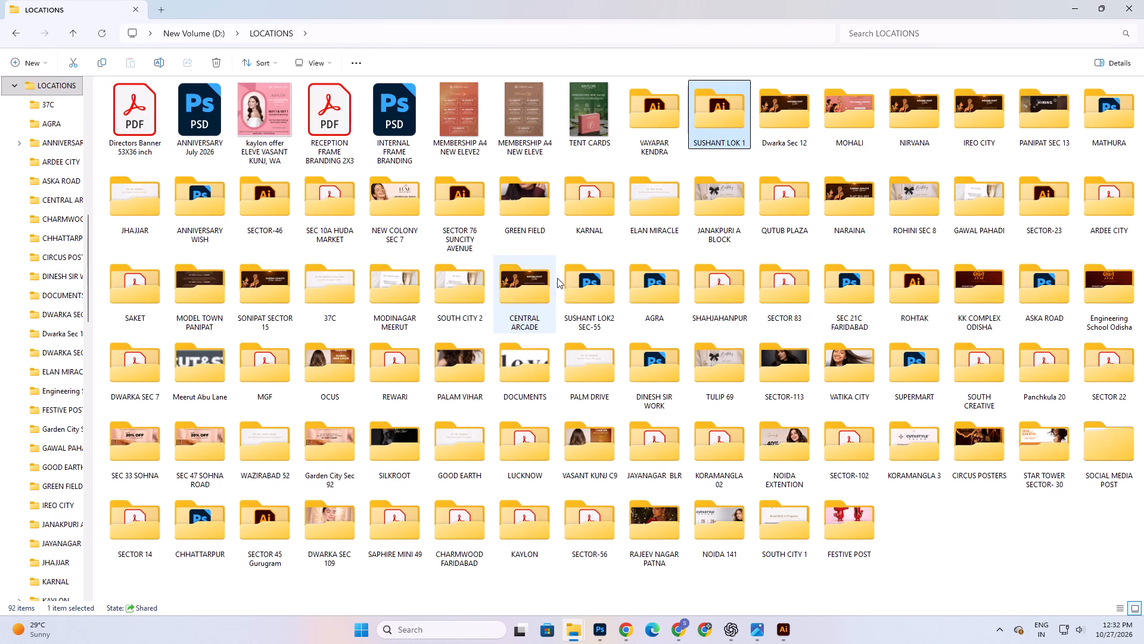
double_click(661, 130)
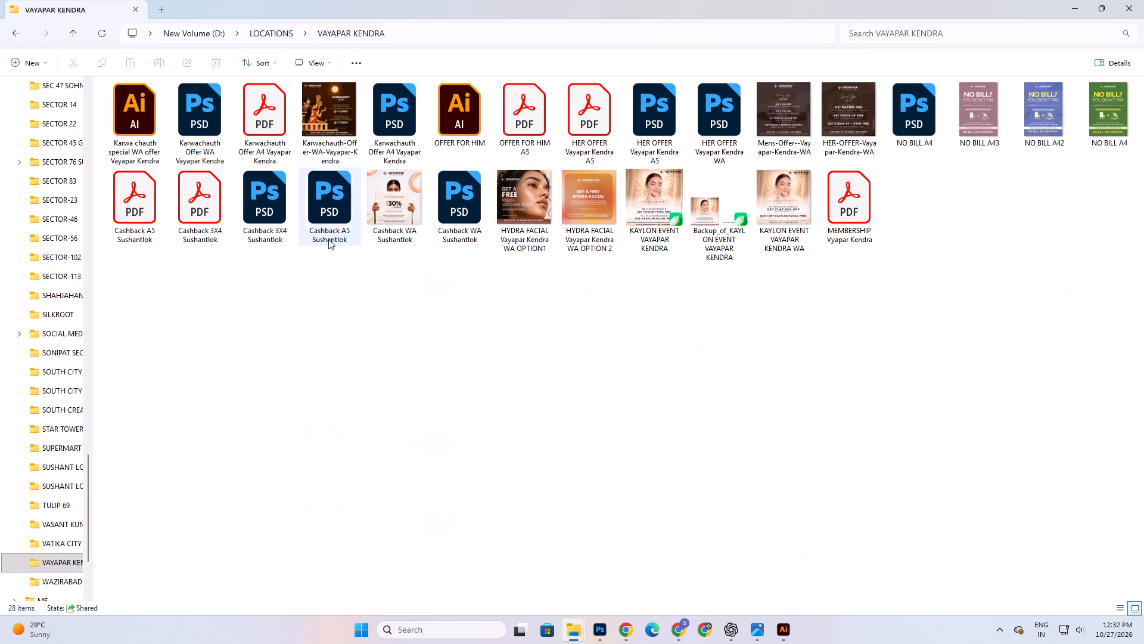
left_click(584, 373)
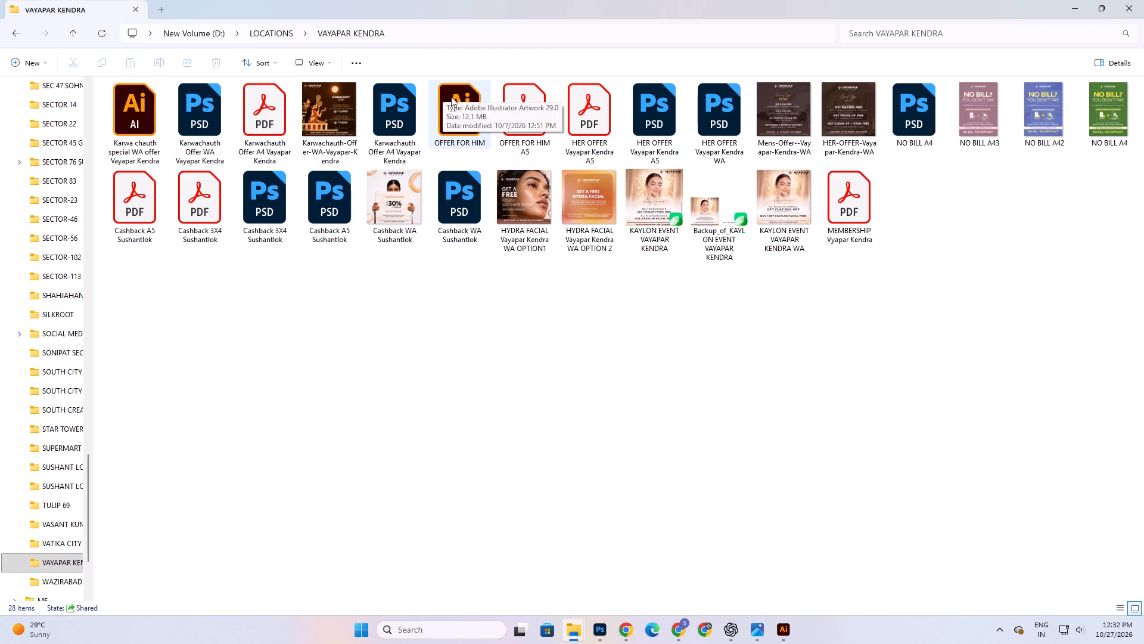
Open OFFER FOR HIM.ai, check the artwork for the branch's contact details, and close the file.
double_click(462, 112)
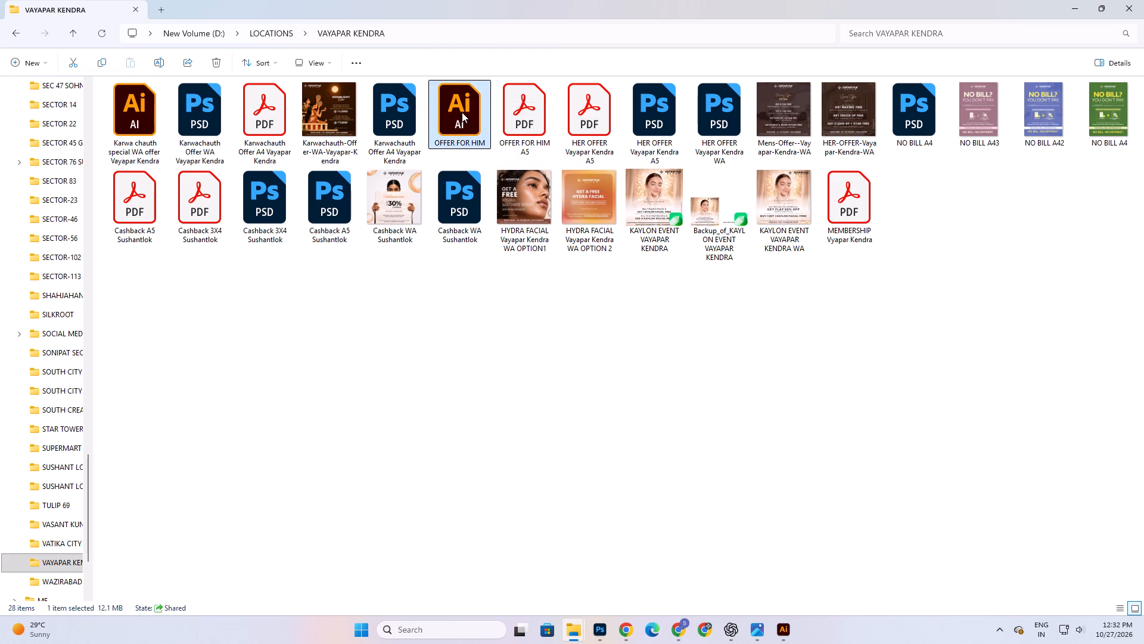
scroll(593, 374, "down", 12)
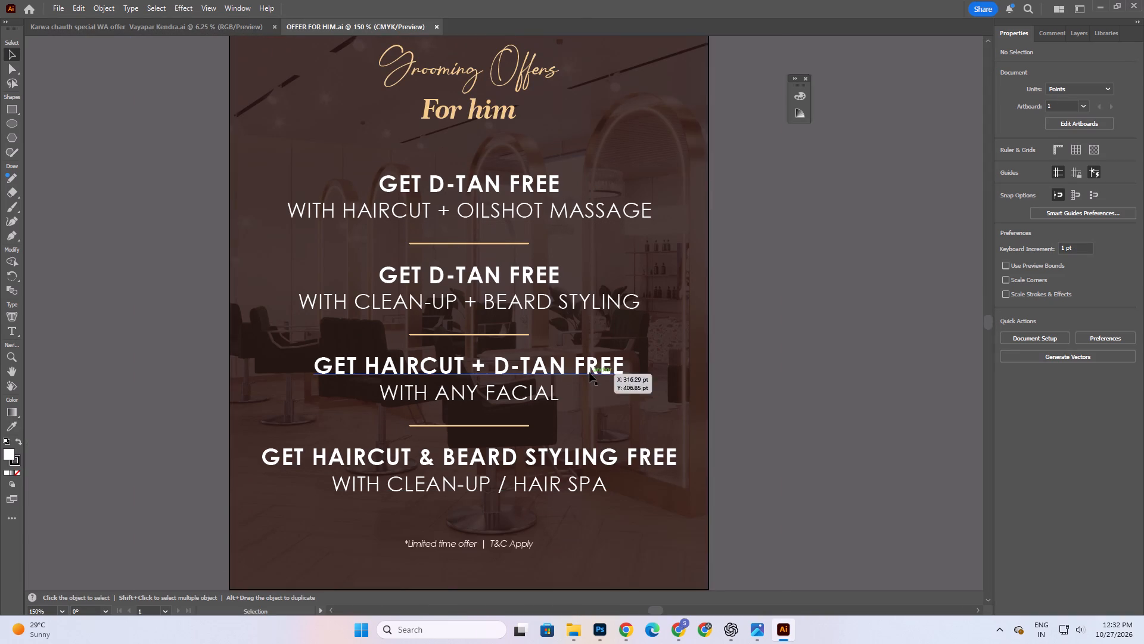
scroll(589, 373, "down", 9)
scroll(589, 373, "up", 6)
left_click(436, 22)
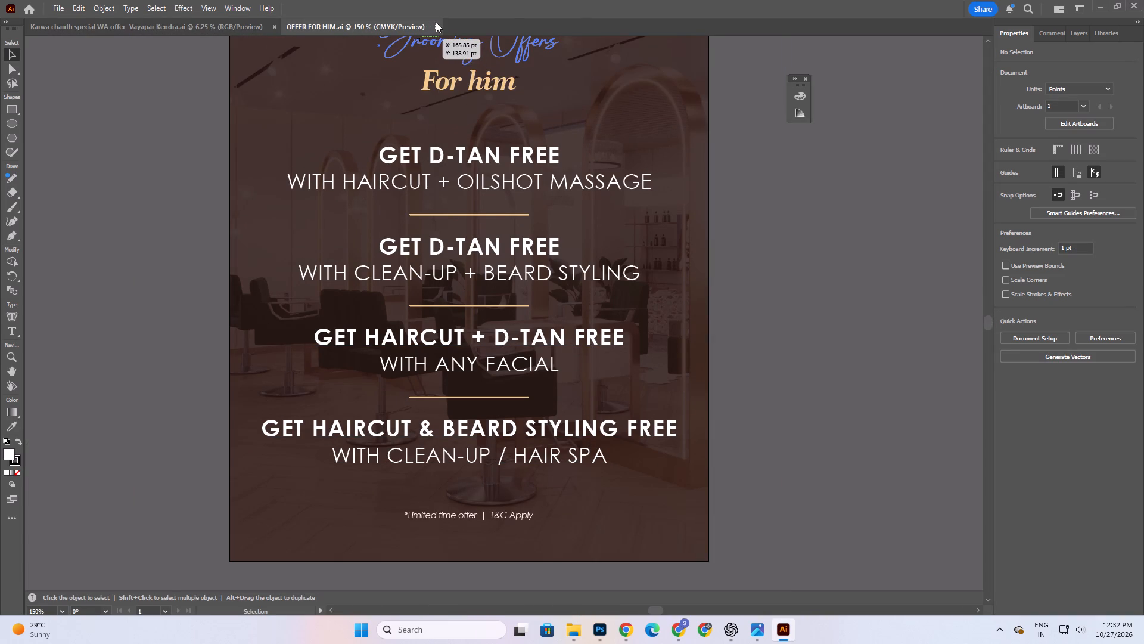
left_click(436, 30)
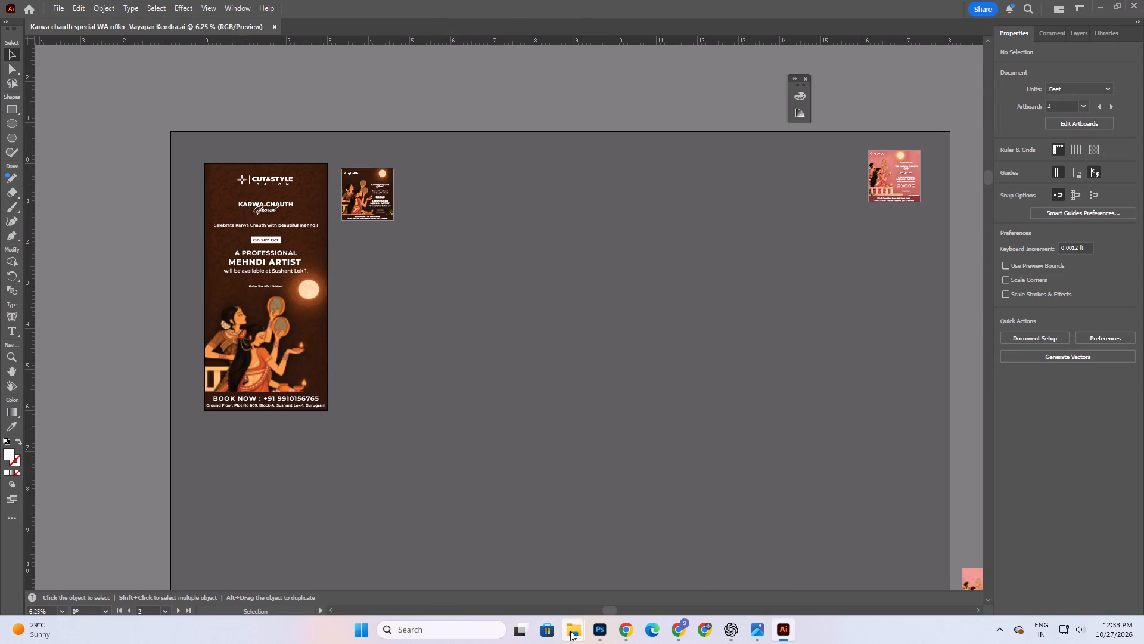
Close the KARWA search results window and open HER OFFER Vayapar Kendra WA.psd from the VAYAPAR KENDRA folder in Photoshop.
left_click(570, 631)
left_click(561, 527)
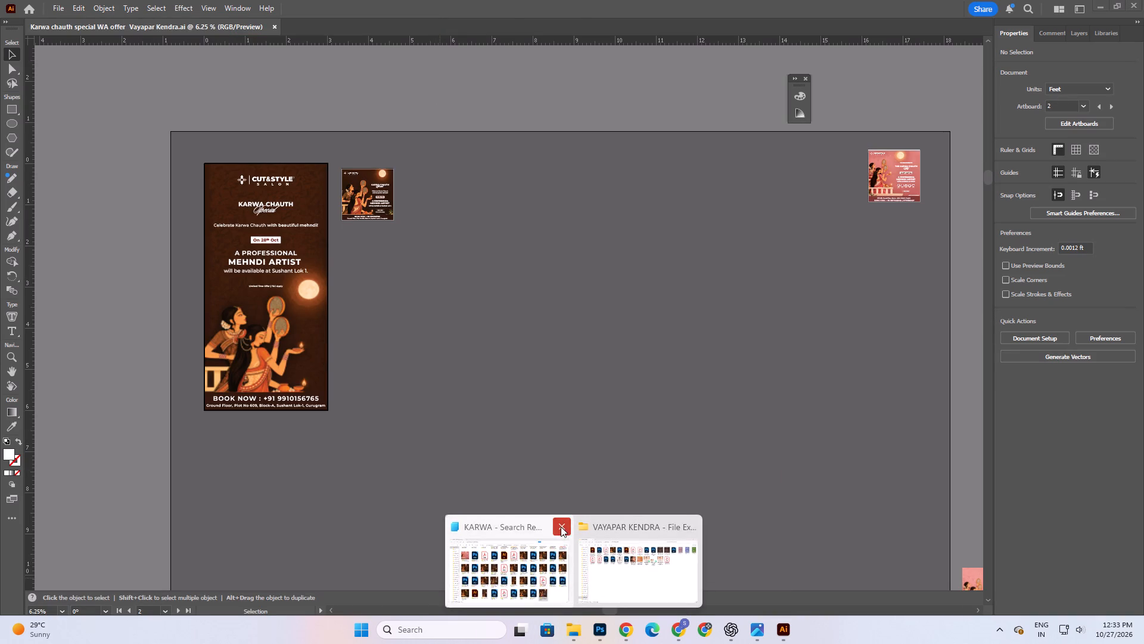
left_click(566, 562)
scroll(595, 342, "up", 4)
left_click(676, 480)
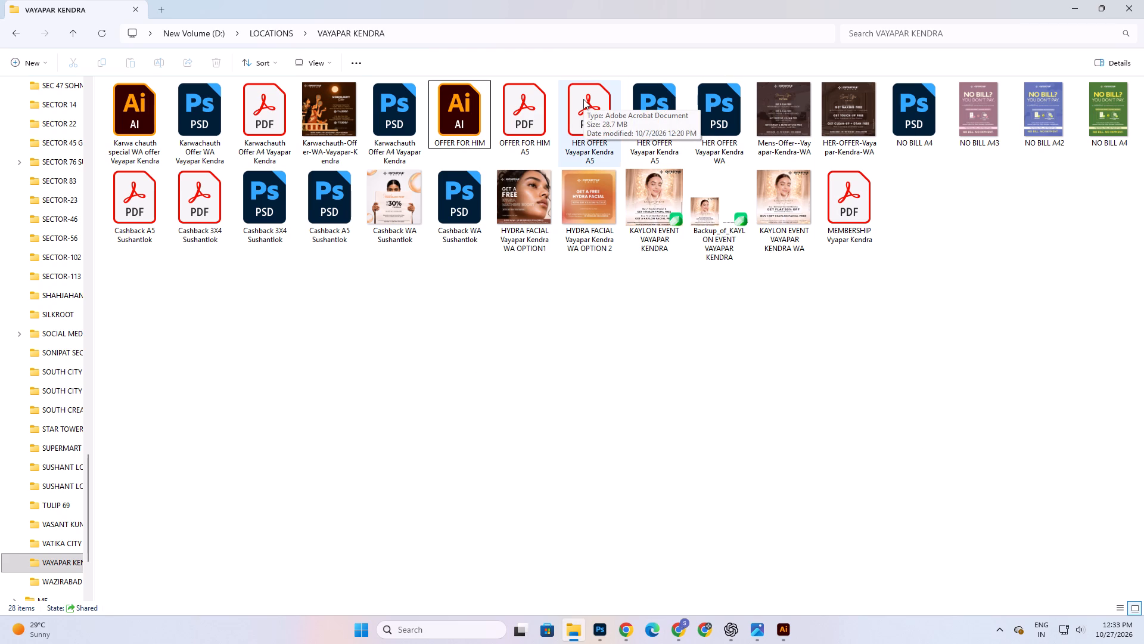
double_click(716, 117)
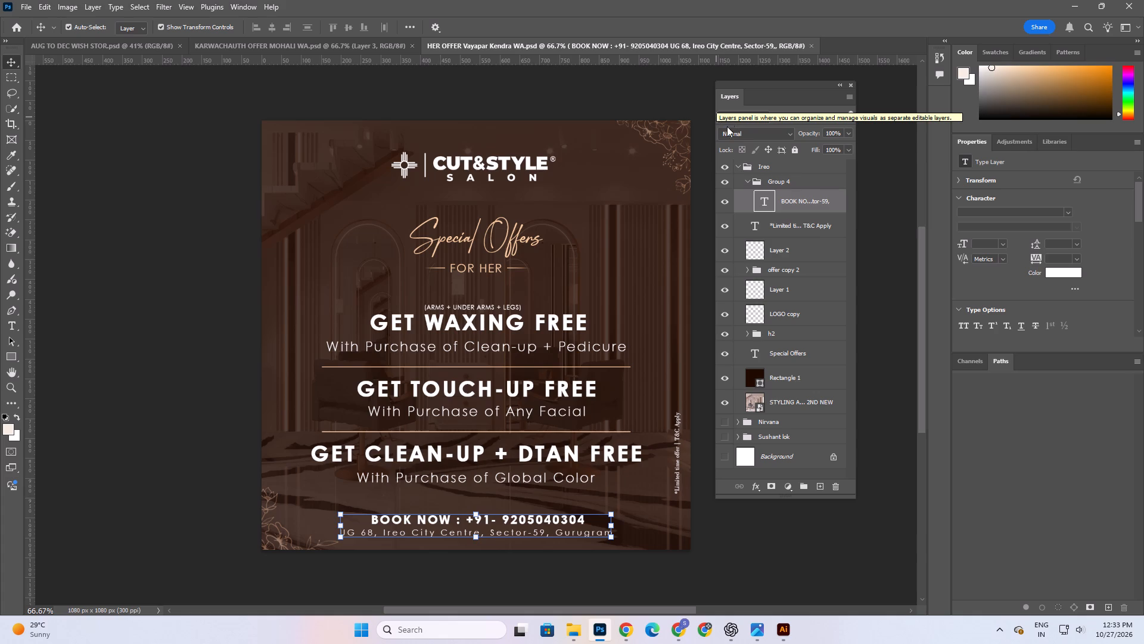
Collapse and hide the Ireo layer group, and show the Sushant lok group instead.
left_click(741, 169)
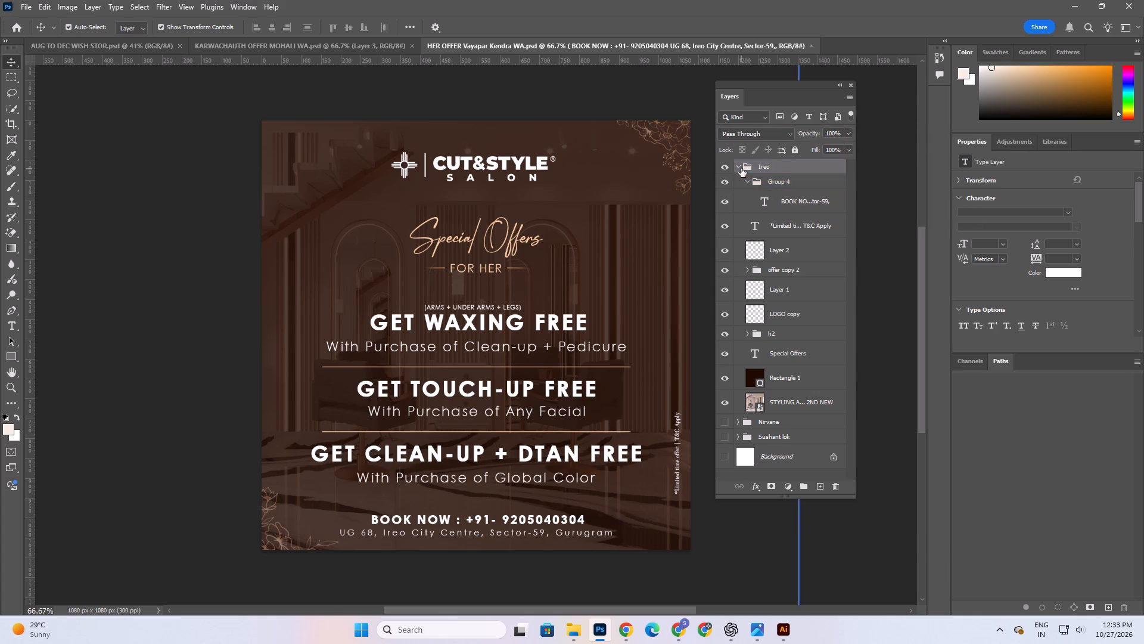
left_click(737, 168)
left_click(726, 173)
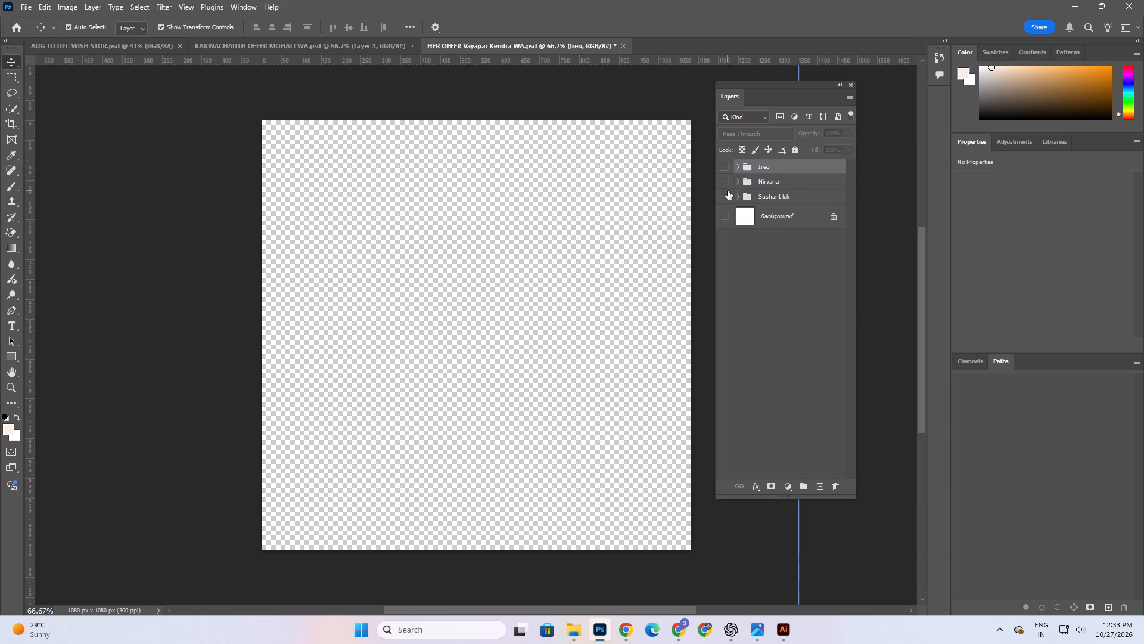
left_click(726, 198)
left_click(221, 369)
Read the booking numbers and address in the footer of the Sushant lok offer design.
key("space")
key("space")
key("space")
key("space")
key("space")
key("space")
key("space")
key("space")
key("space")
key("space")
key("space")
key("space")
key("space")
key("space")
key("space")
key("space")
key("space")
key("space")
key("space")
key("space")
left_click_drag(631, 385, 597, 332)
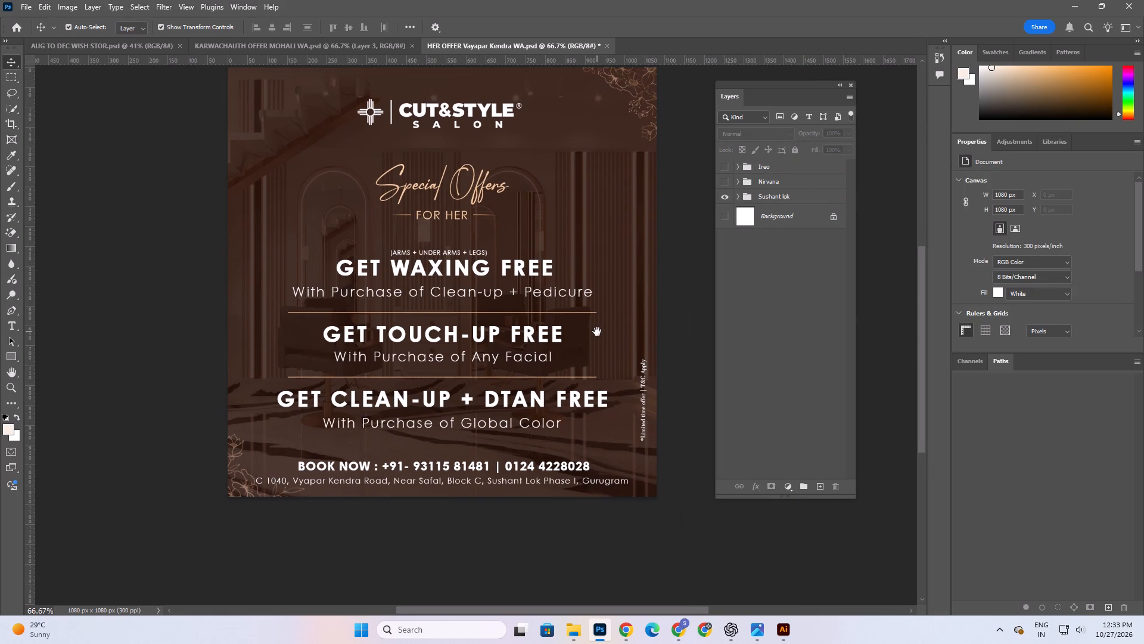
left_click_drag(597, 332, 613, 344)
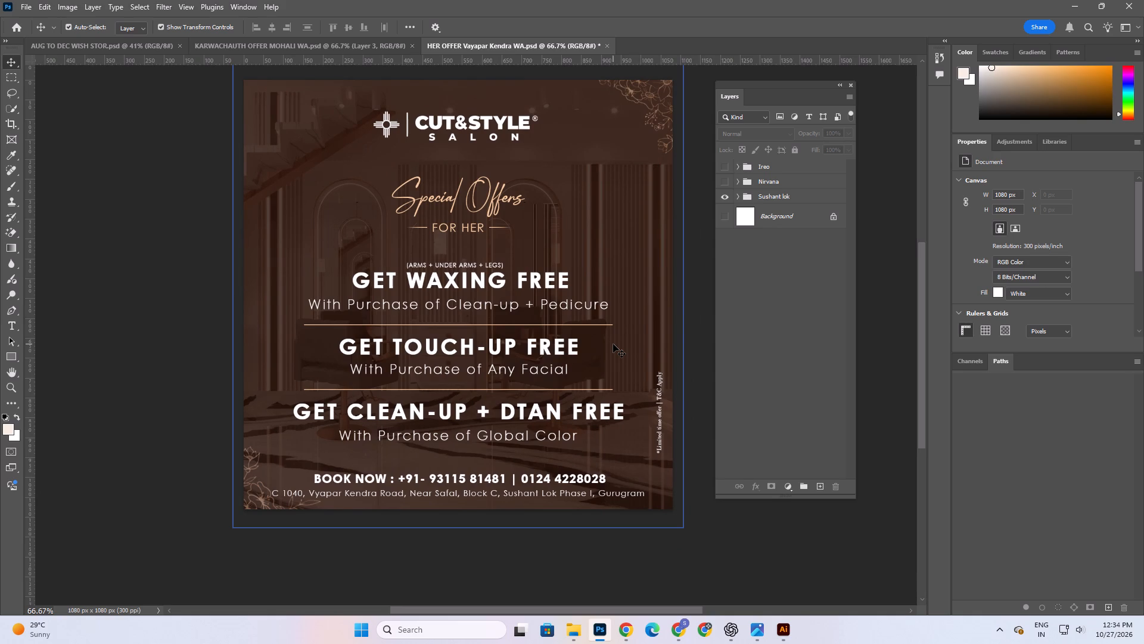
left_click(169, 195)
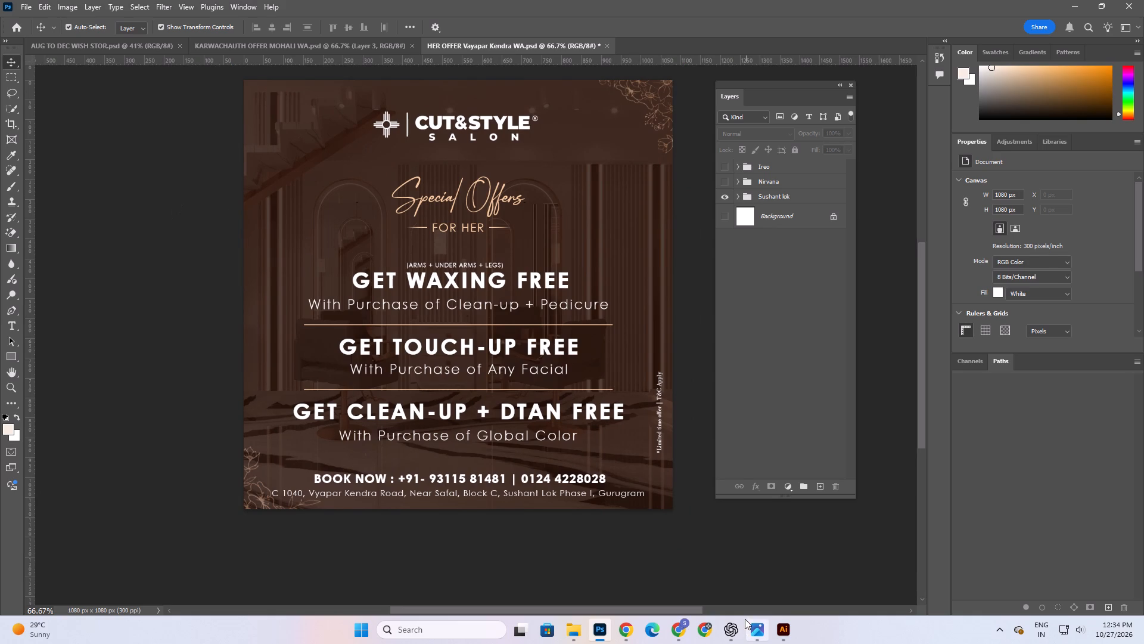
Switch back to Illustrator and select the address line at the bottom of the tall Karwa Chauth poster.
left_click(782, 635)
scroll(281, 267, "down", 4, "alt")
scroll(411, 318, "down", 4, "alt")
scroll(412, 319, "down", 5)
scroll(412, 320, "up", 1)
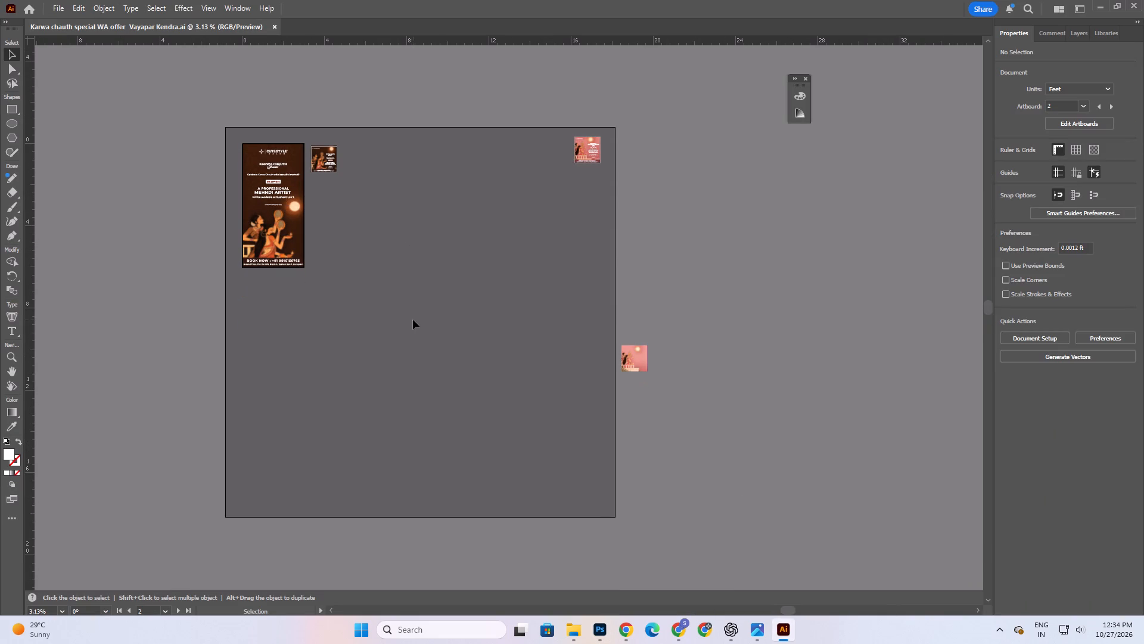
scroll(293, 219, "up", 4)
scroll(228, 325, "up", 4, "alt")
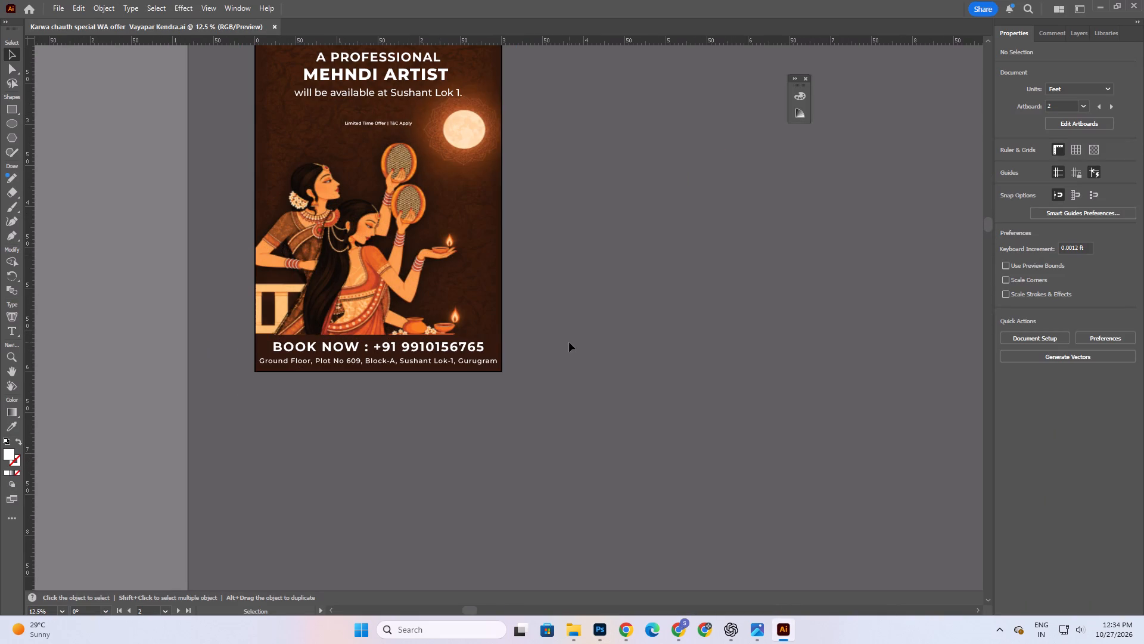
left_click(569, 342)
left_click(430, 364)
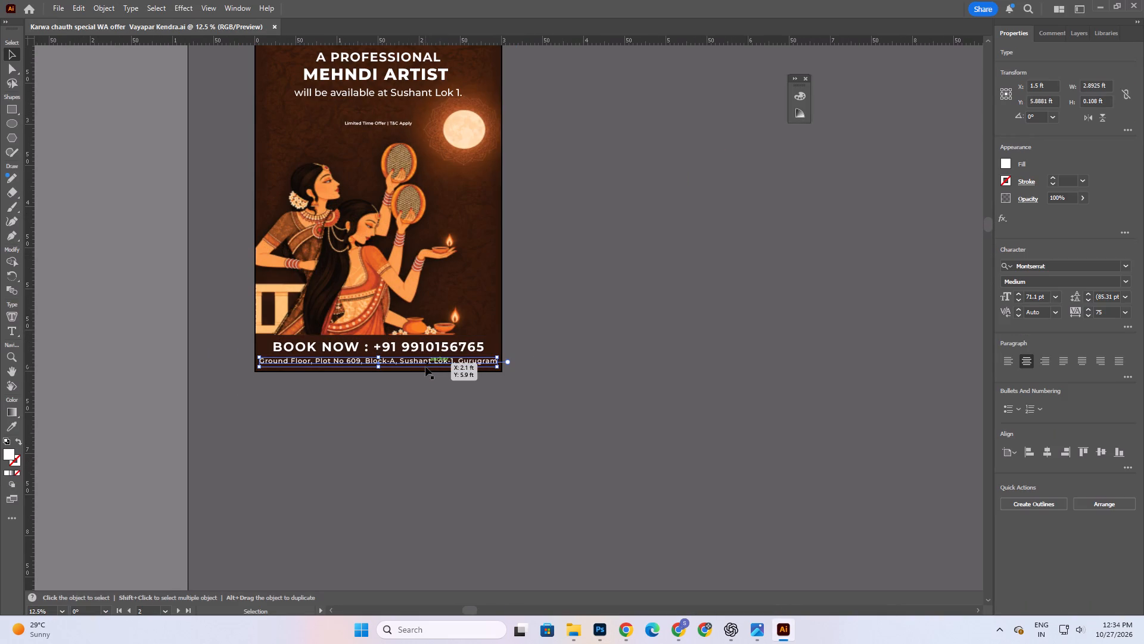
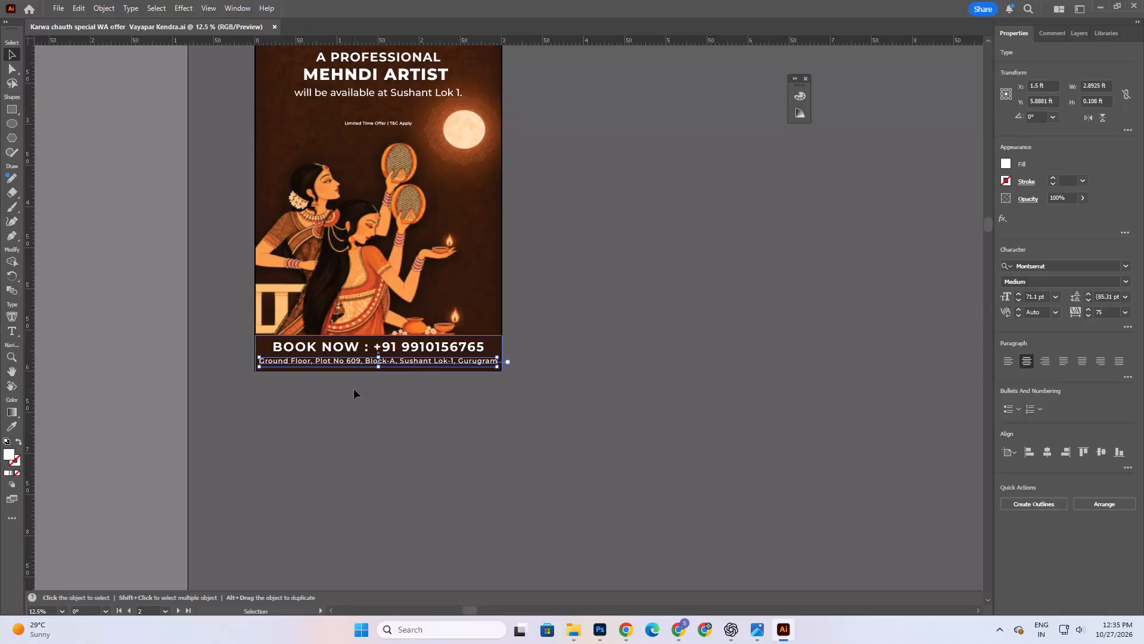
Delete the address line, the booking number line and the dark footer band from the tall Karwa Chauth poster.
key("Delete")
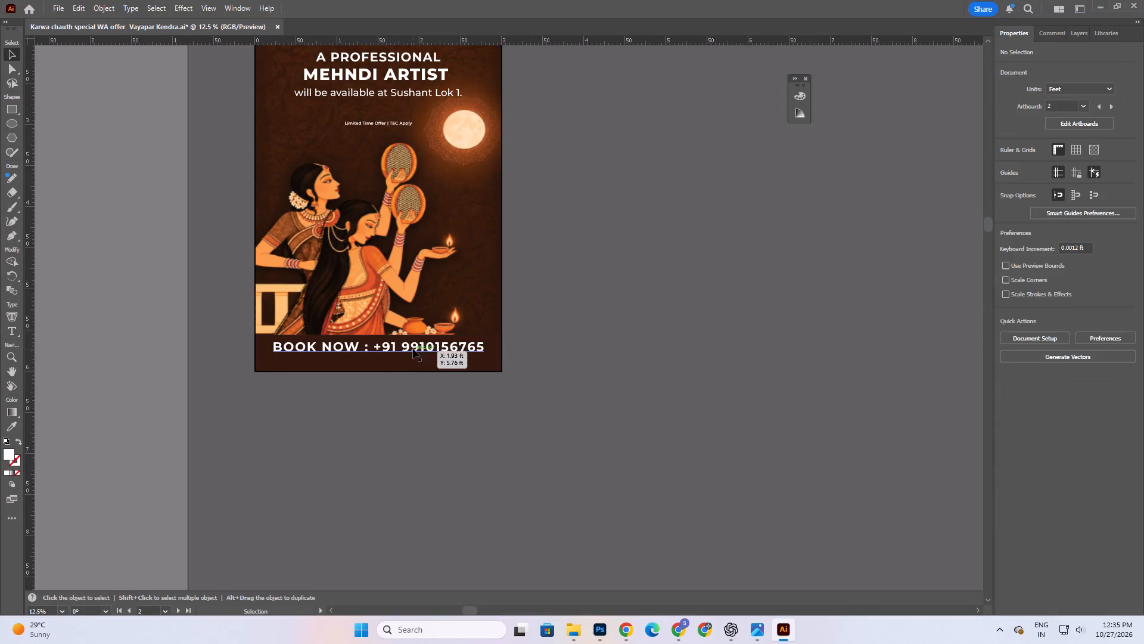
left_click(413, 349)
key("Delete")
left_click(565, 355)
left_click_drag(444, 361, 493, 429)
key("Delete")
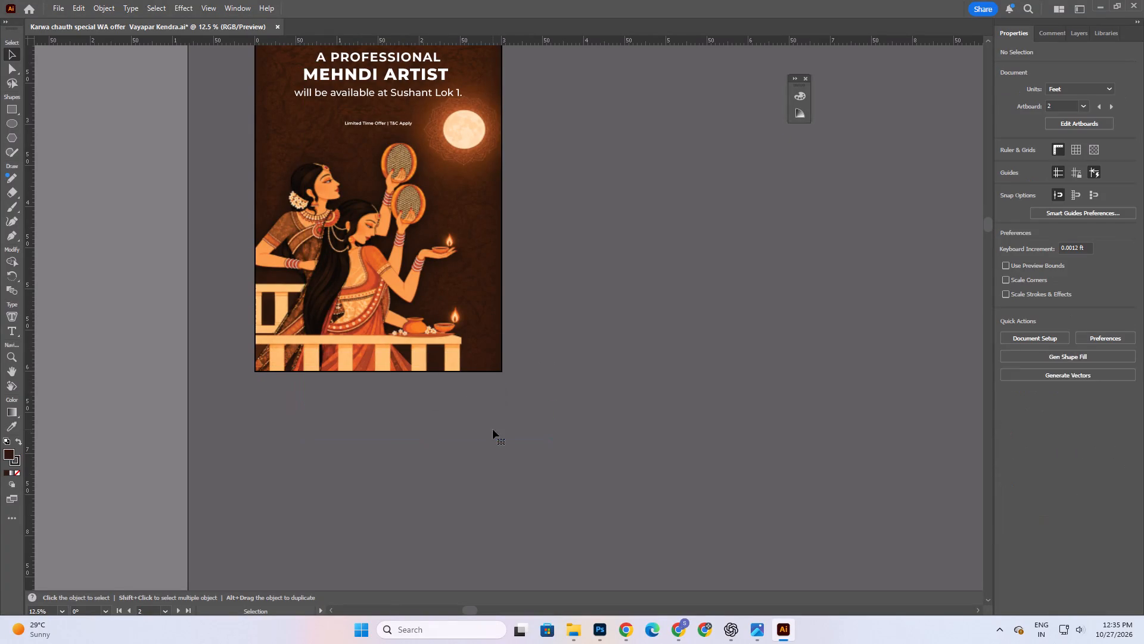
Stretch the tall poster's clipped background up to the artboard's top edge, making it about 5.996 ft high.
scroll(520, 277, "up", 9)
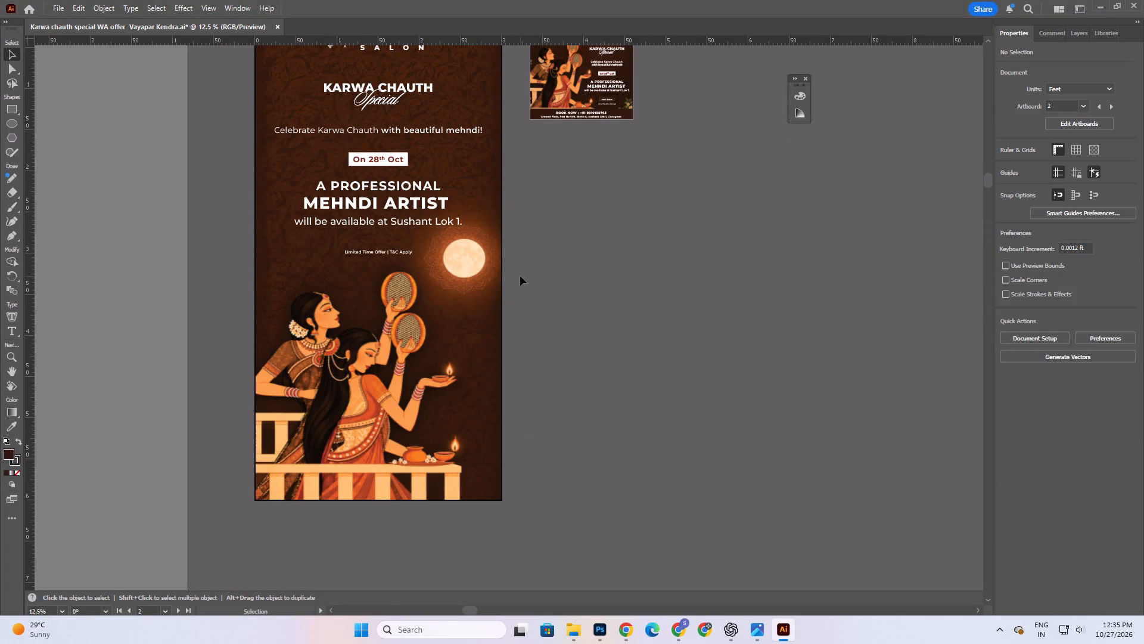
scroll(520, 276, "up", 1)
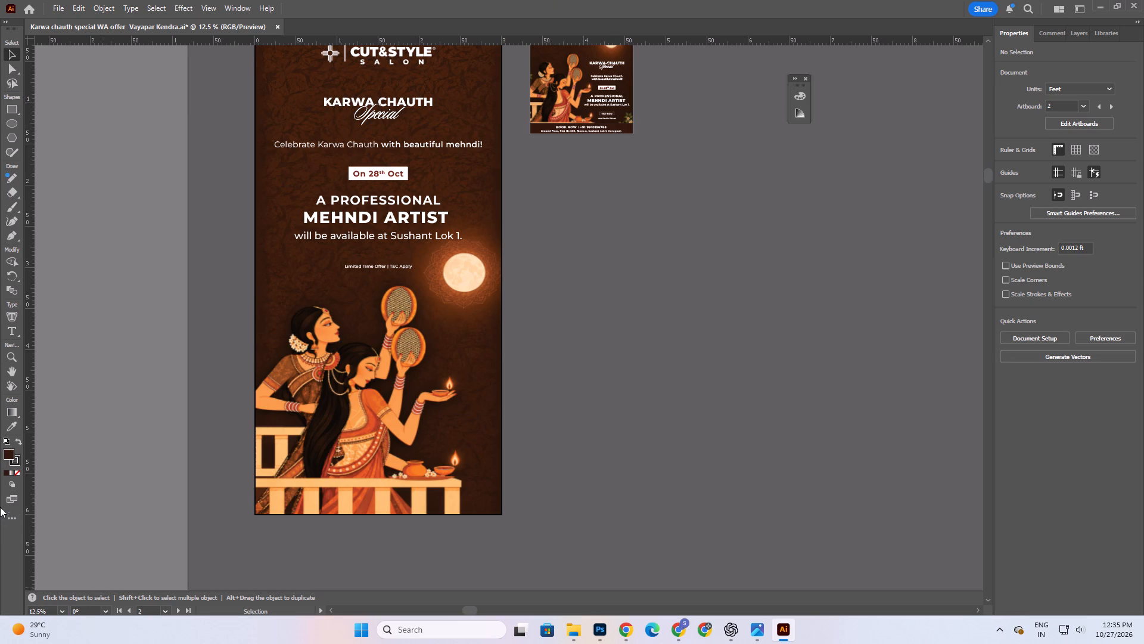
scroll(0, 512, "up", 3)
scroll(14, 379, "up", 2)
left_click(640, 330)
key("space")
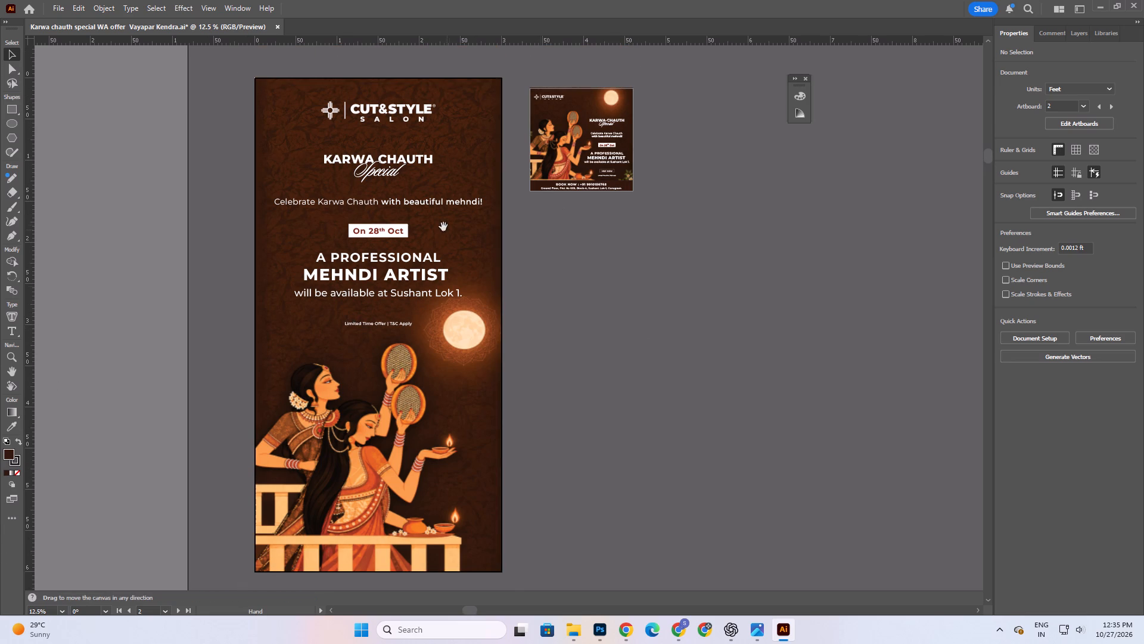
left_click_drag(449, 225, 464, 225)
scroll(421, 115, "up", 6)
scroll(558, 138, "up", 4, "alt")
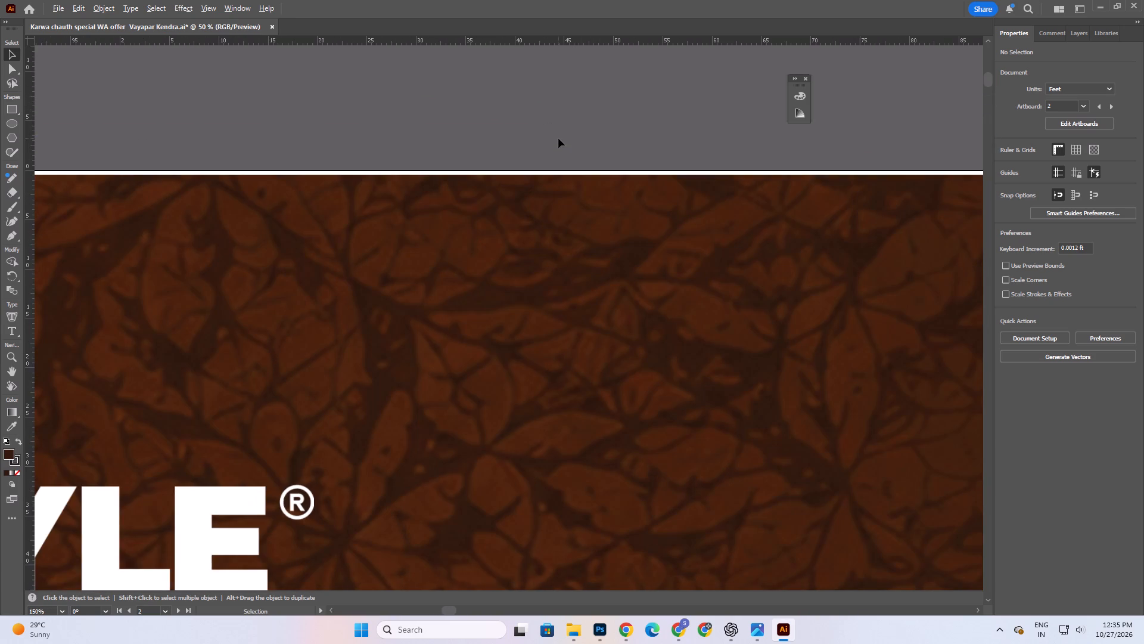
scroll(520, 145, "down", 1, "alt")
left_click(590, 231)
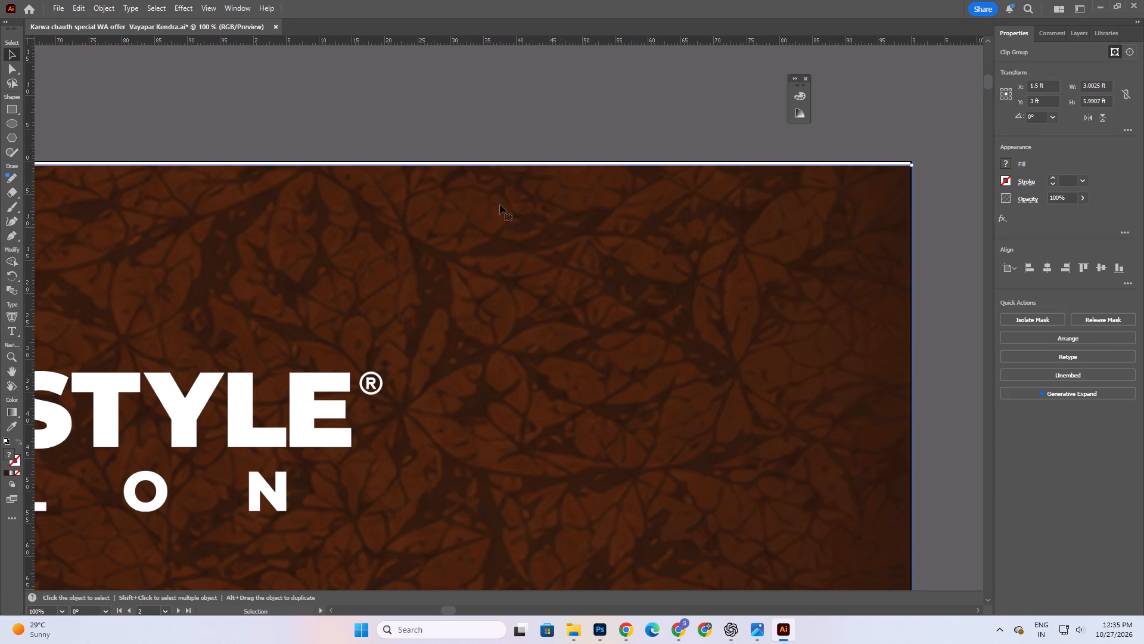
scroll(698, 194, "down", 3, "alt")
scroll(399, 179, "up", 3, "alt")
scroll(493, 191, "up", 3, "alt")
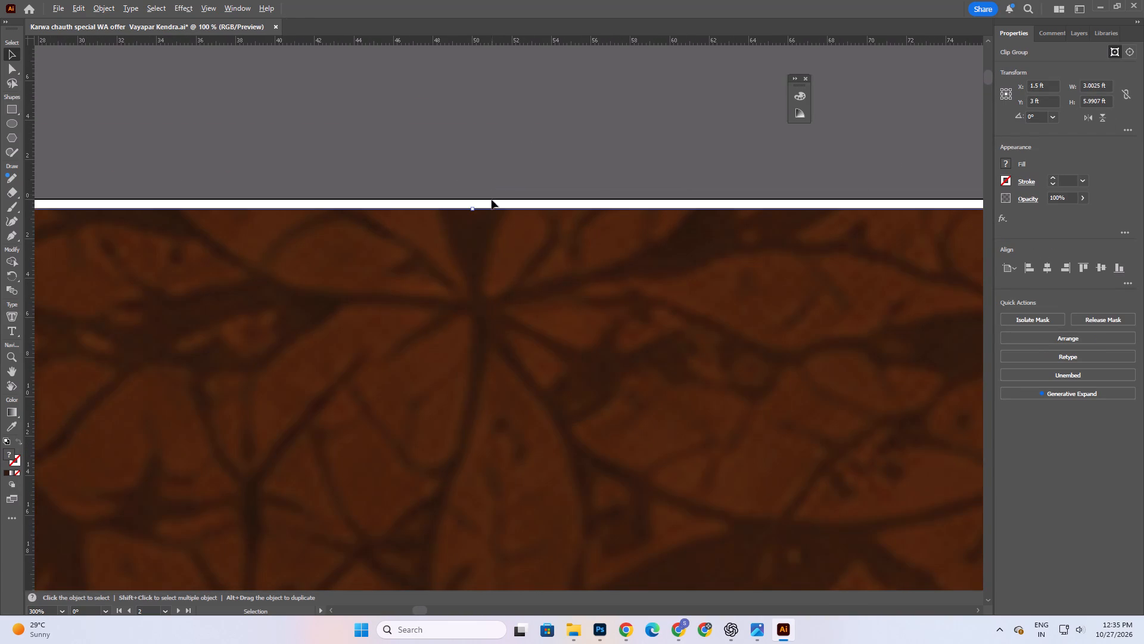
left_click_drag(472, 209, 473, 199)
scroll(534, 160, "down", 9, "alt")
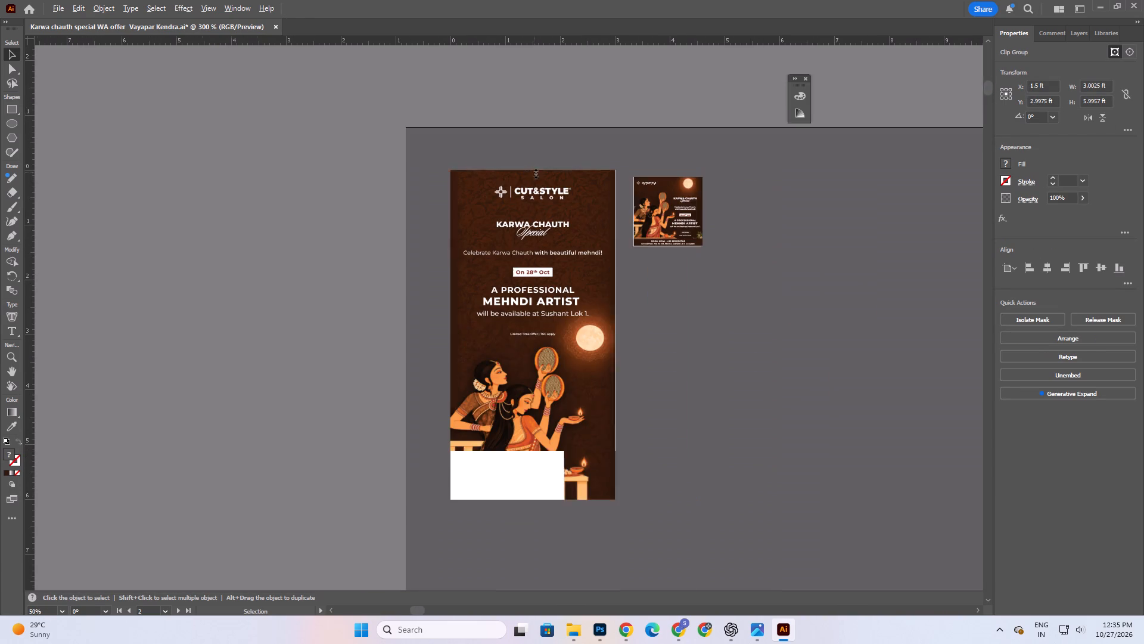
scroll(549, 282, "down", 4)
left_click(713, 435)
Ungroup the logo and text block on the tall poster.
key("space")
key("space")
key("space")
key("space")
key("space")
key("space")
left_click_drag(567, 343, 558, 331)
left_click(730, 343)
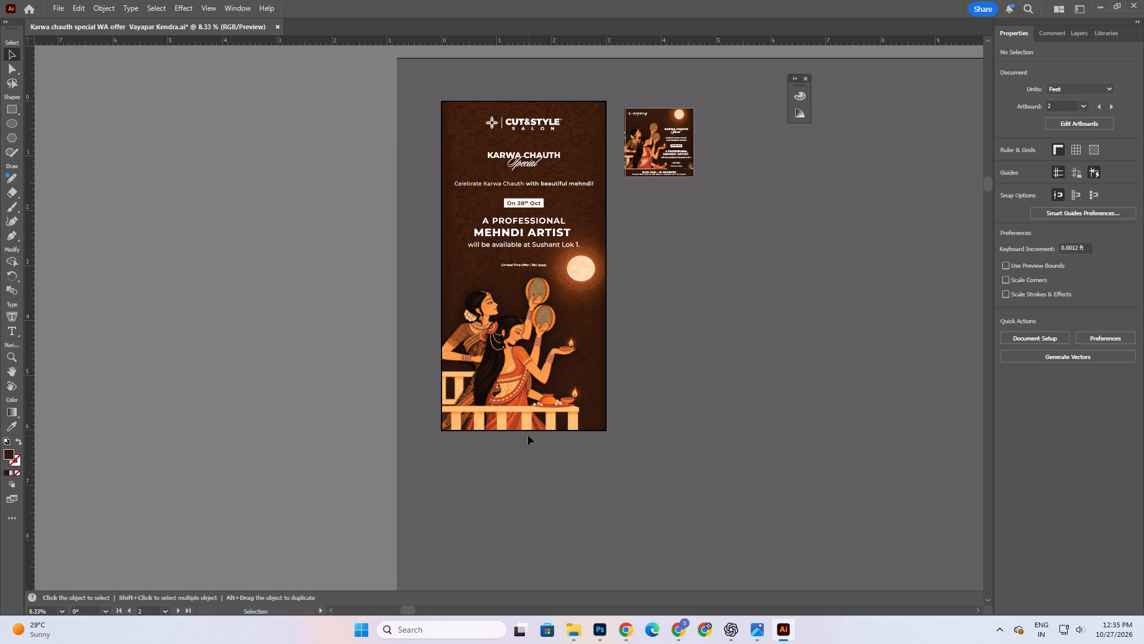
left_click(765, 335)
scroll(517, 138, "up", 3, "alt")
left_click(538, 325)
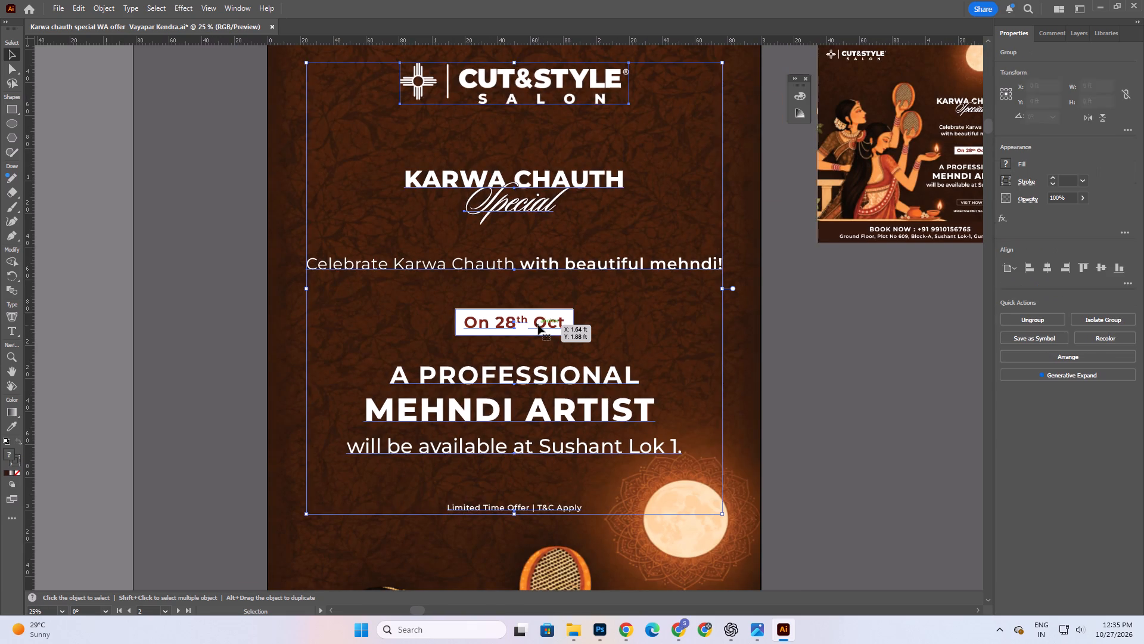
right_click(538, 325)
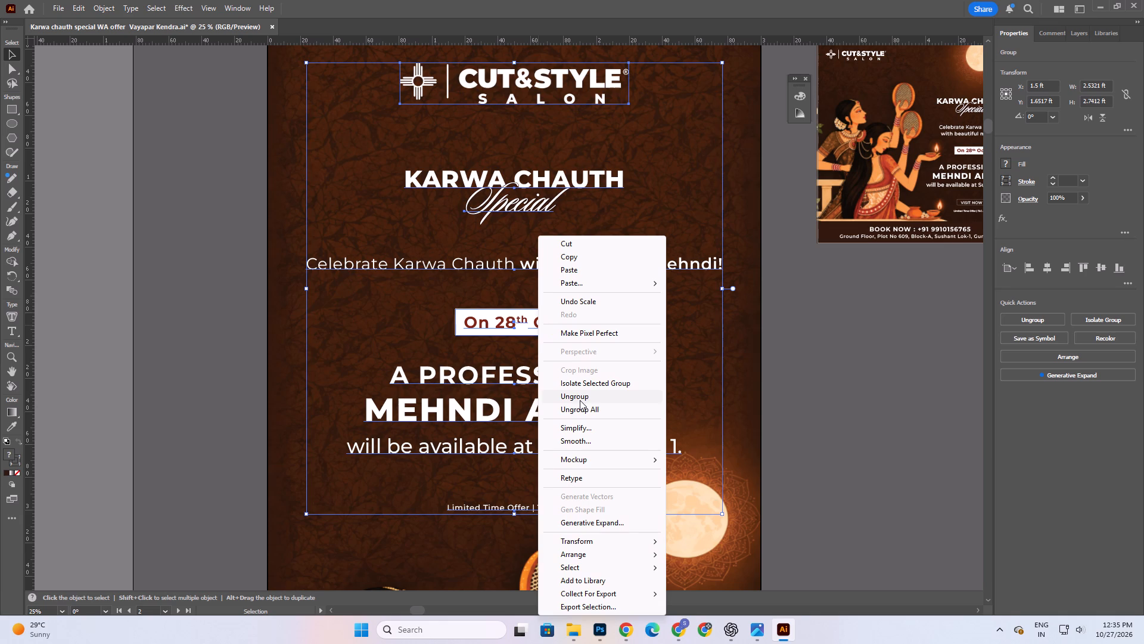
left_click(580, 400)
left_click(871, 400)
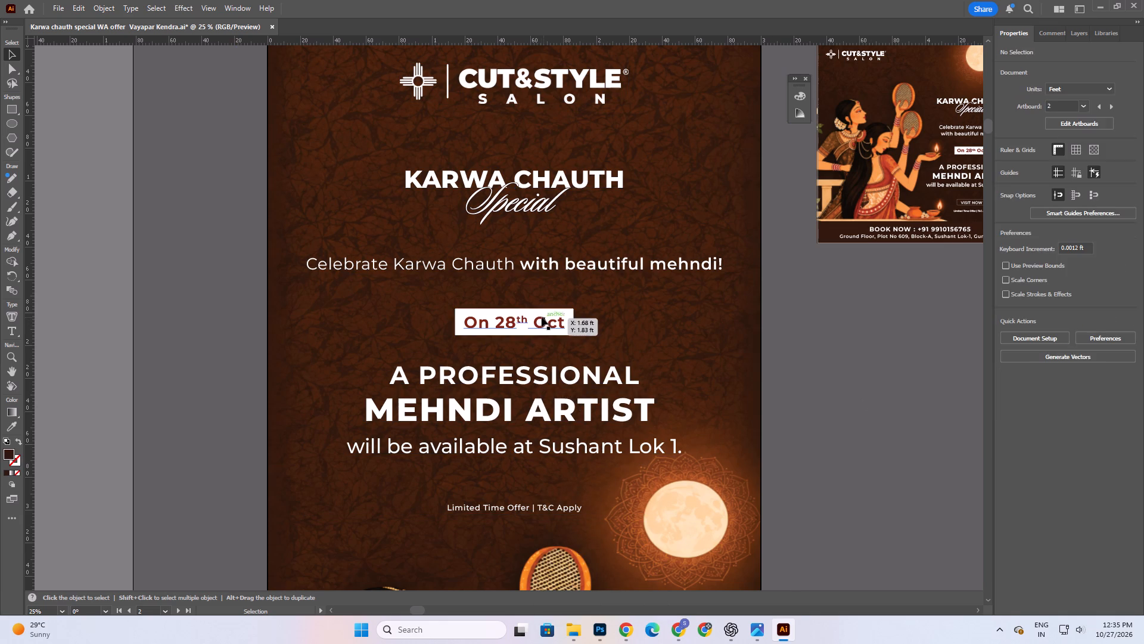
Duplicate the "28th" within the tall poster's date line, keeping its superscript and a space between the two dates.
left_click(541, 317)
double_click(541, 317)
double_click(541, 323)
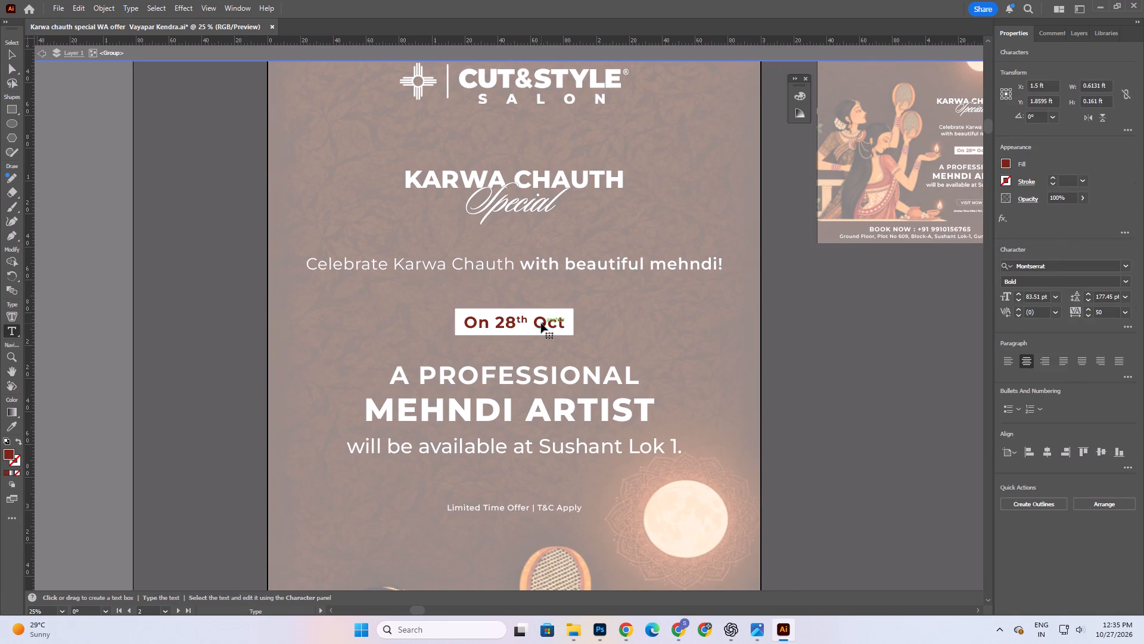
left_click_drag(499, 323, 525, 322)
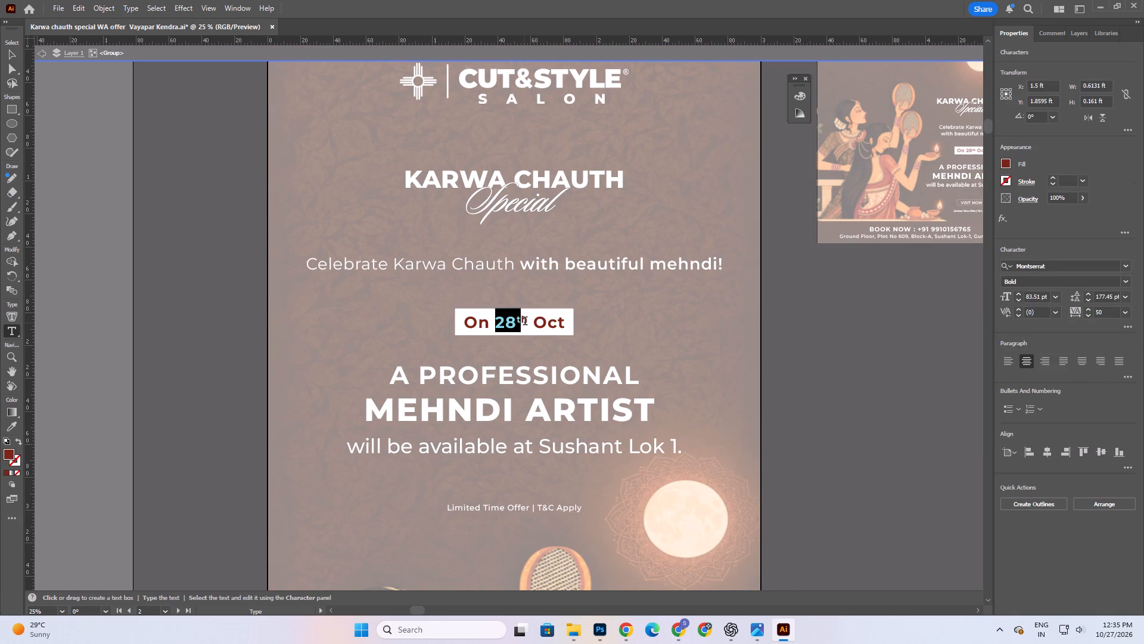
left_click_drag(525, 322, 528, 321)
key("ctrl+c")
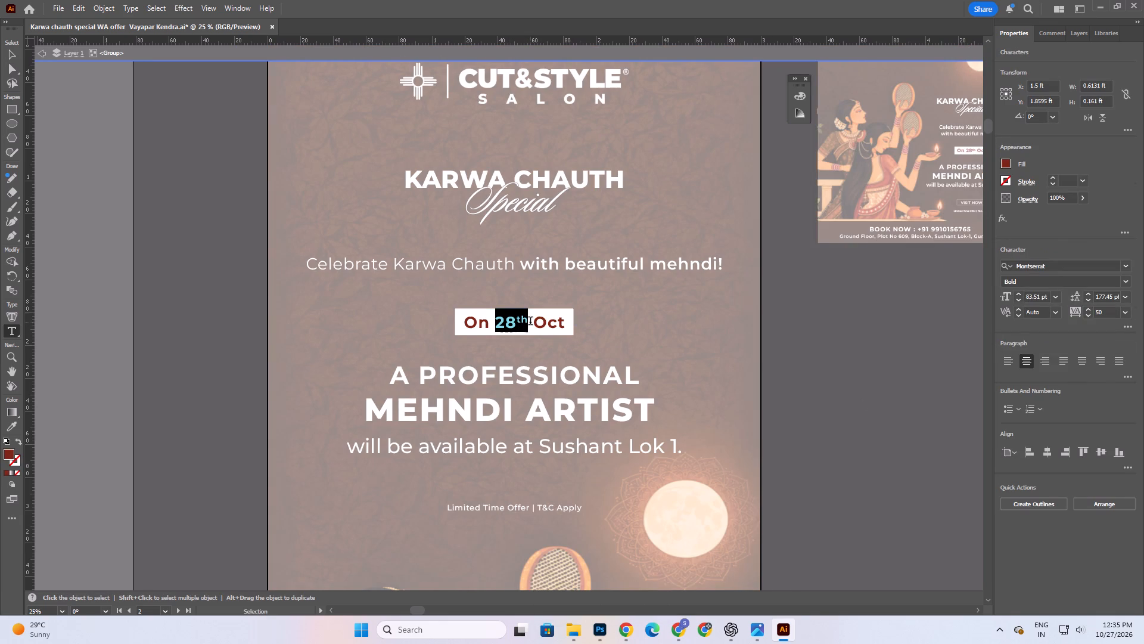
left_click(530, 322)
key("space")
key("ctrl+v")
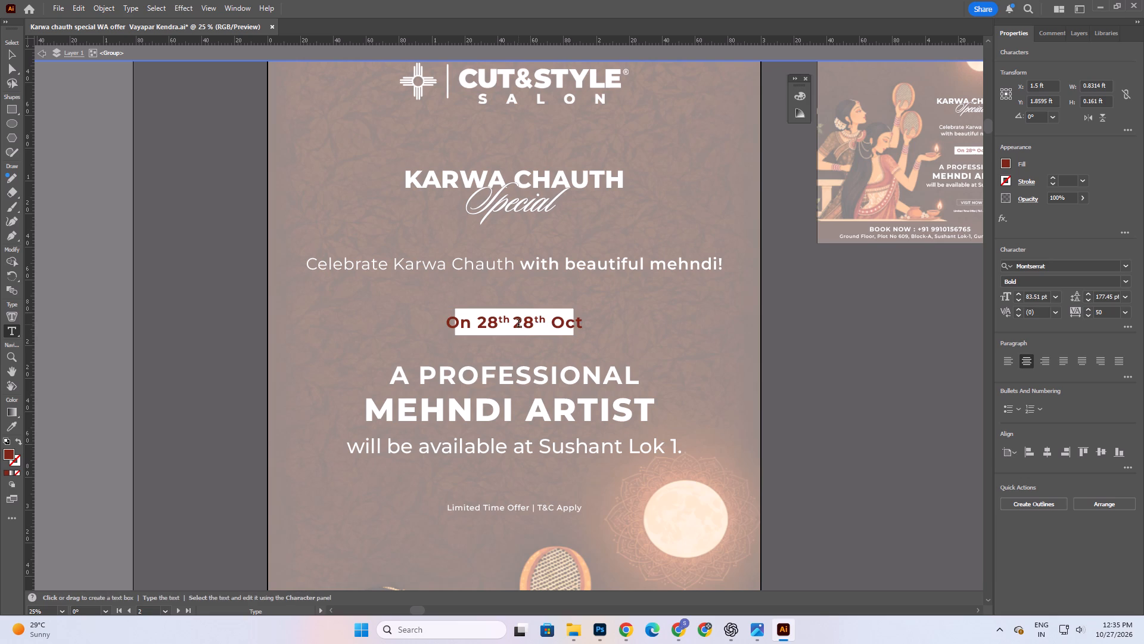
Insert "&" between the two dates and change the first to 27, so the line reads "On 27th & 28th Oct".
left_click(518, 324)
left_click(517, 323)
type("&")
key("space")
key("BackSpace")
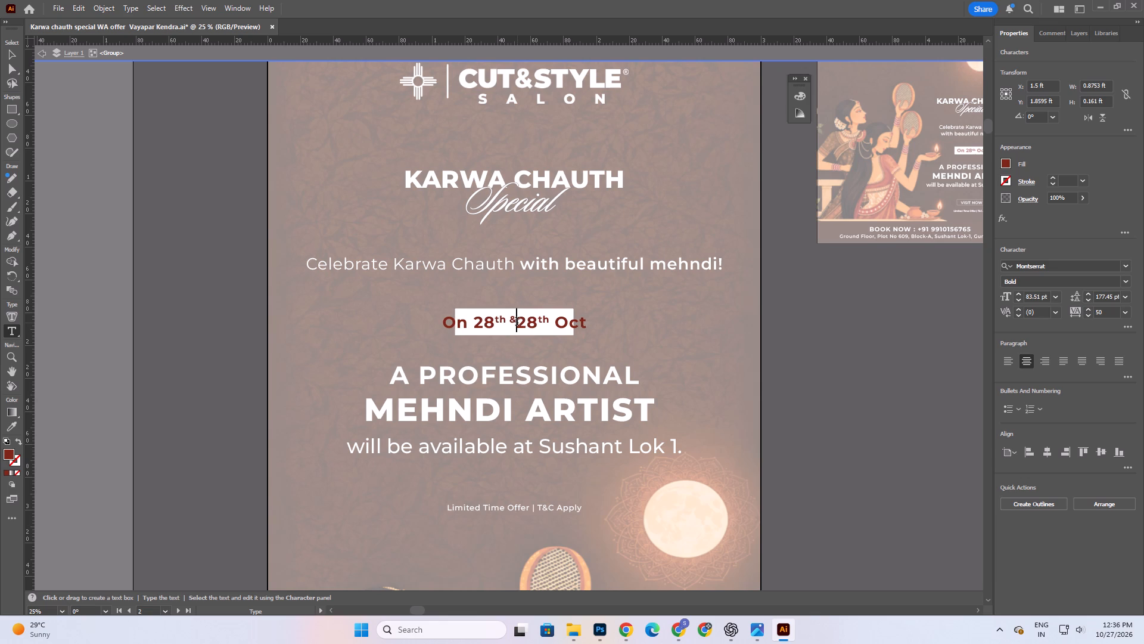
key("BackSpace")
left_click(524, 323)
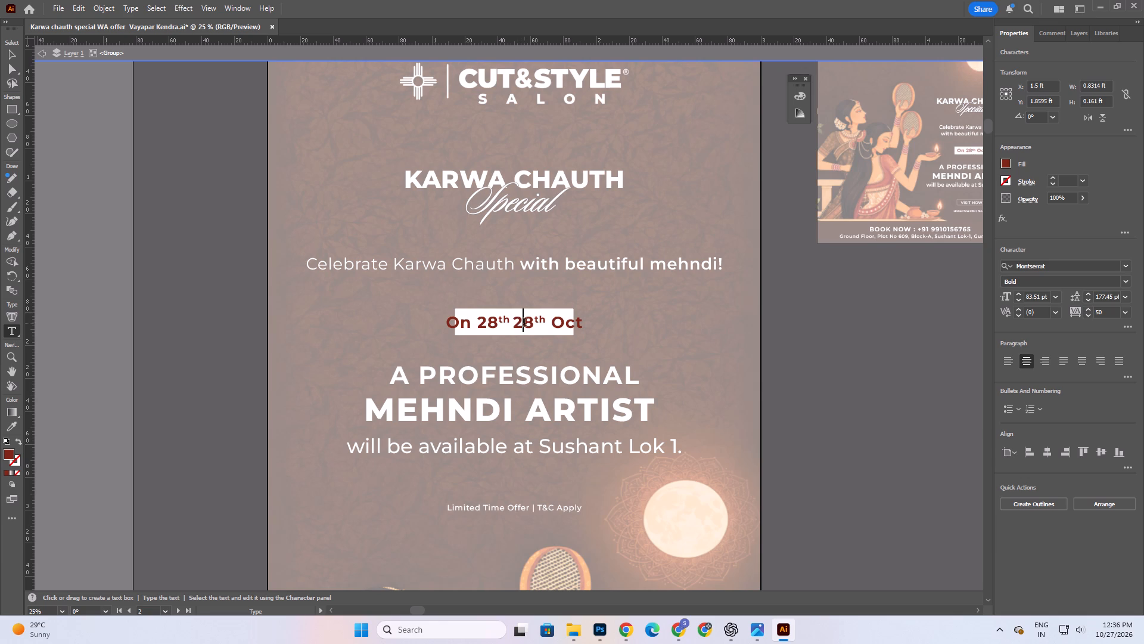
key("2")
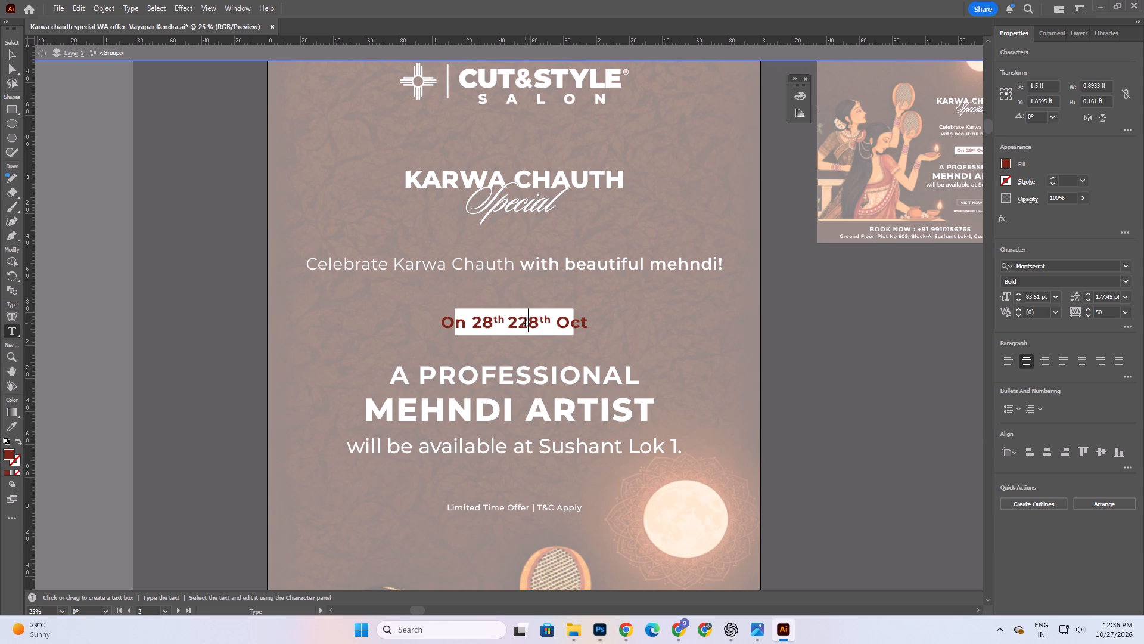
left_click(513, 320)
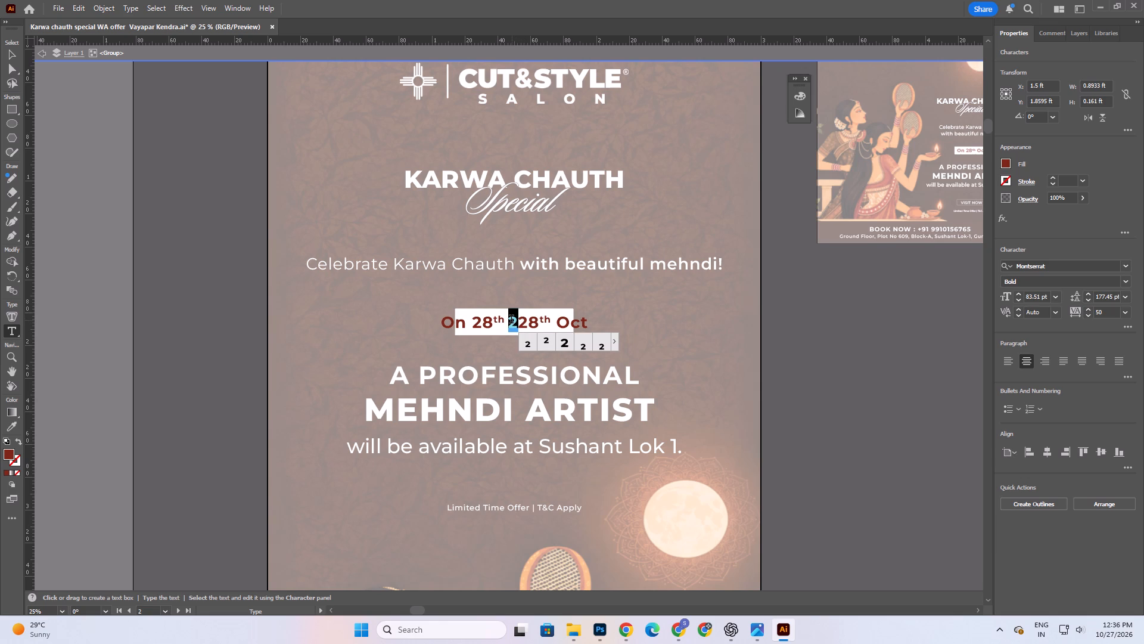
key("shift+ampersand")
key("space")
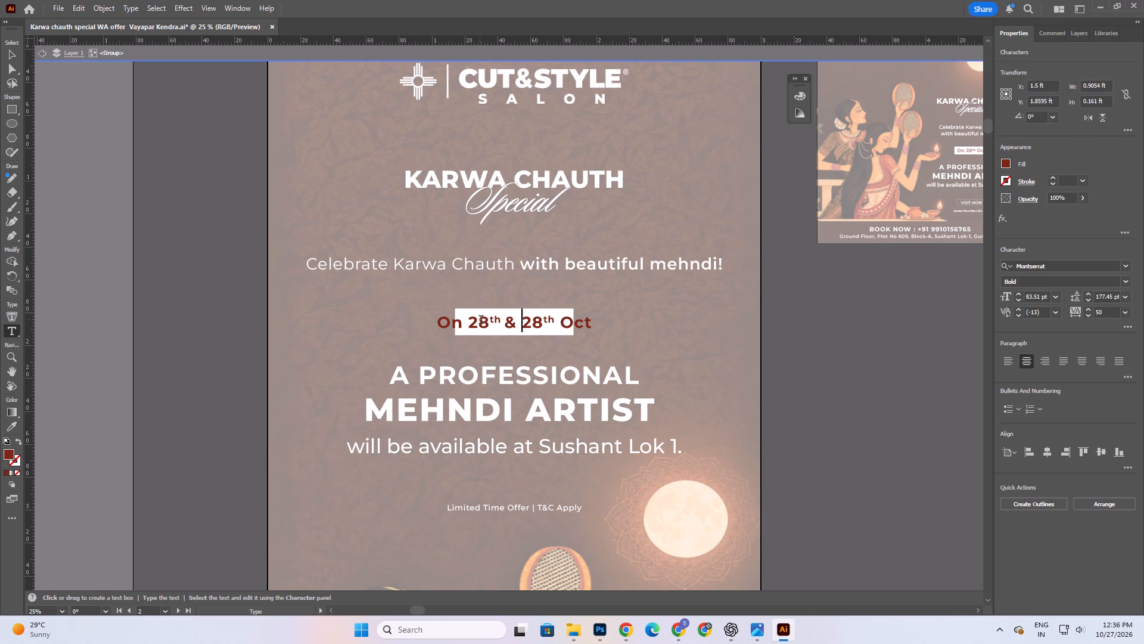
left_click_drag(481, 324, 487, 326)
key("7")
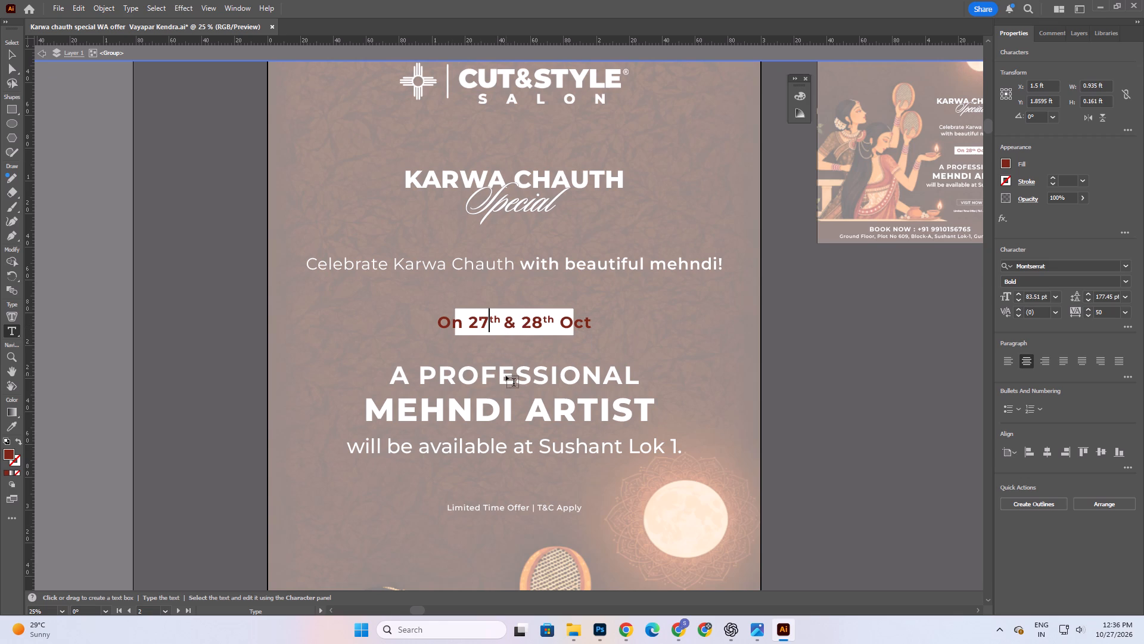
Reword the date line as "From 27th To 28th Oct", keeping single spaces between the words.
left_click(507, 324)
left_click_drag(507, 324, 512, 324)
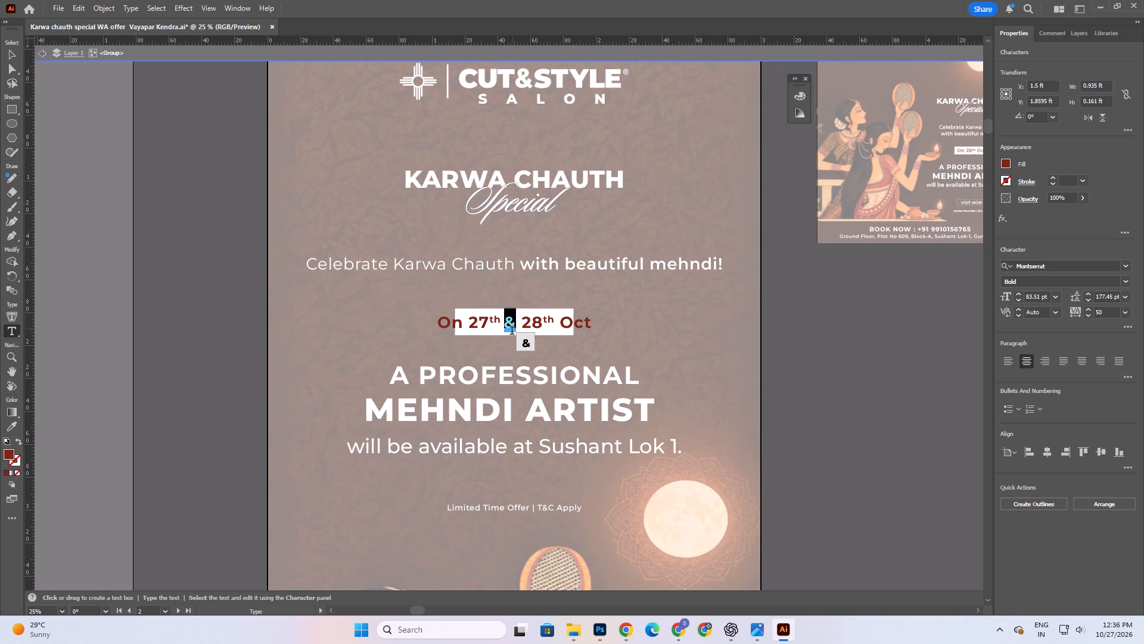
type("to")
left_click(505, 330)
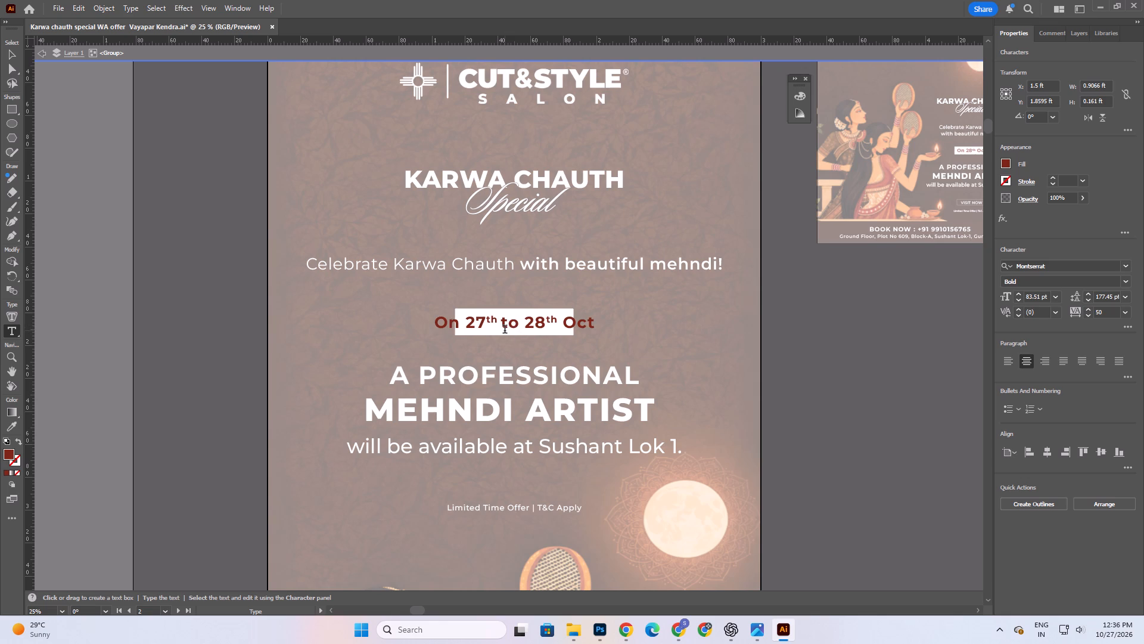
key("shift+t")
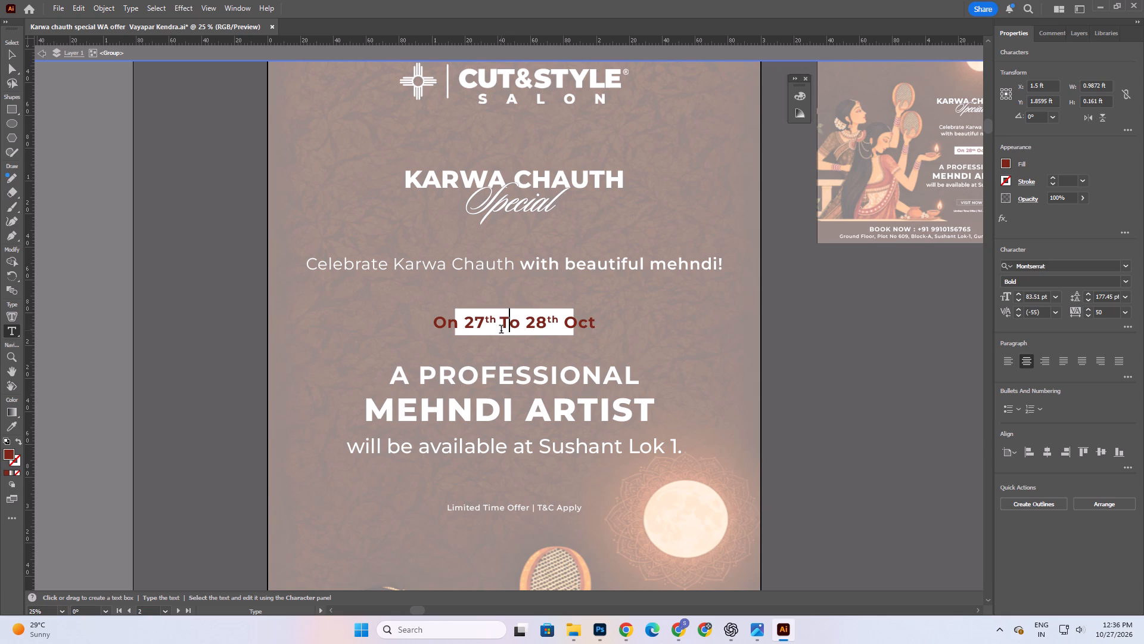
left_click_drag(455, 330, 431, 330)
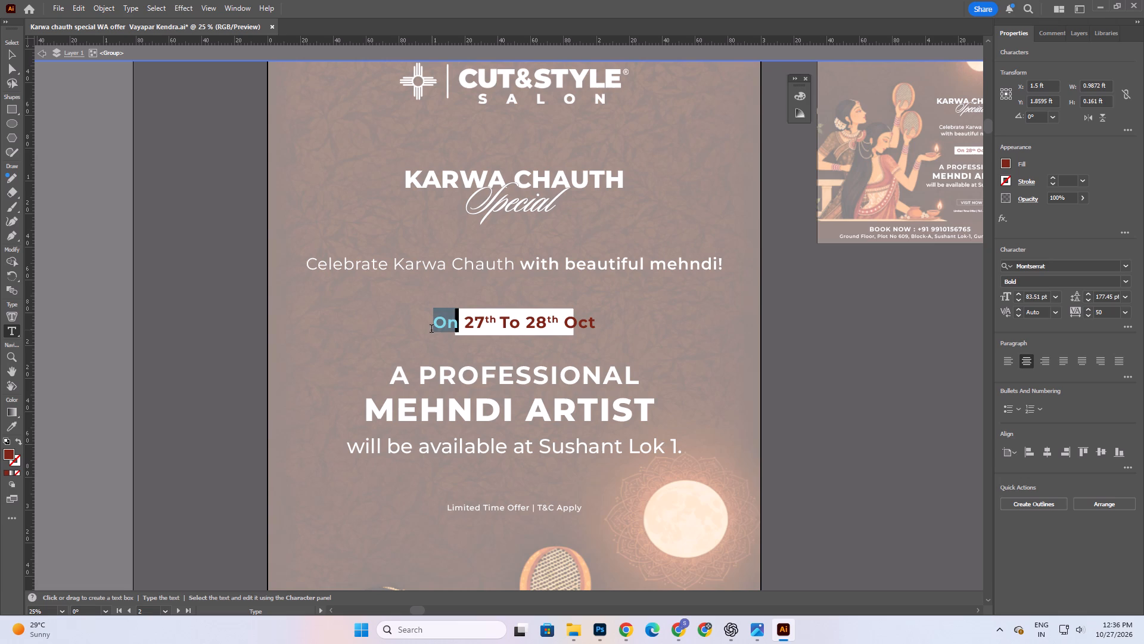
type("From")
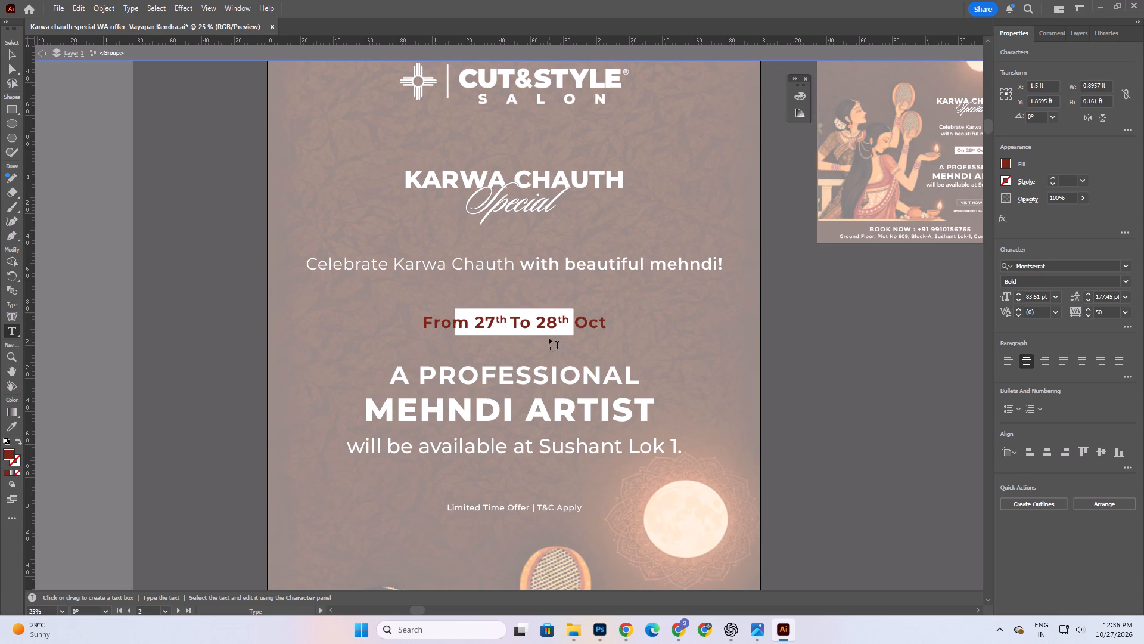
left_click(511, 321)
left_click(537, 328)
key("BackSpace")
key("space")
Widen the white box behind the tall poster's date line to about 1.1 ft by extending its left edge.
left_click(8, 52)
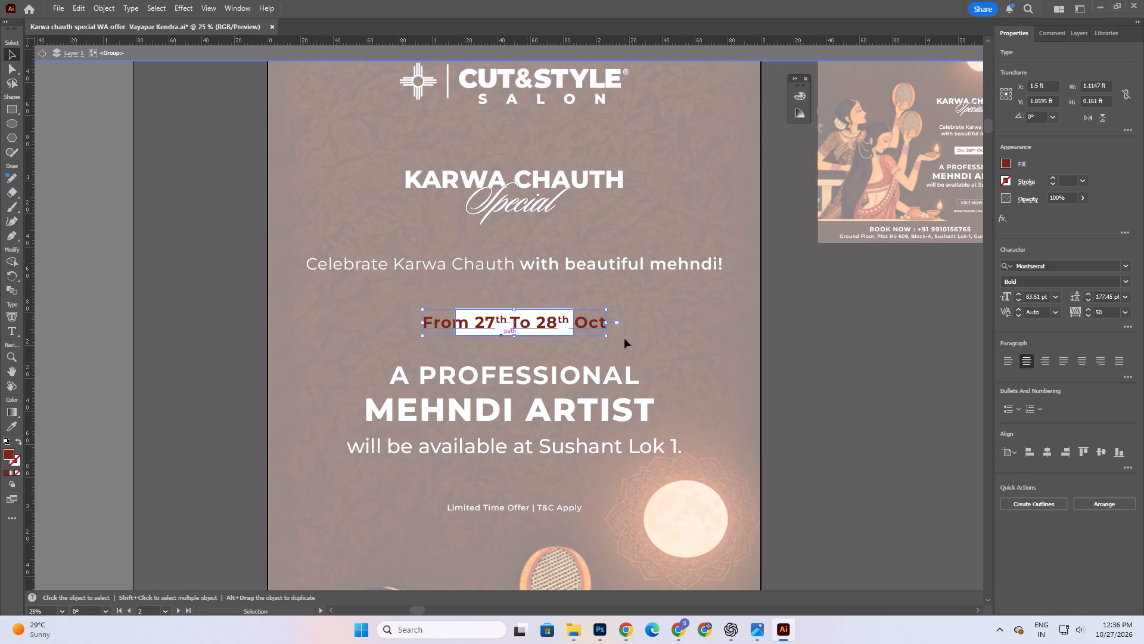
left_click(901, 355)
left_click(468, 309)
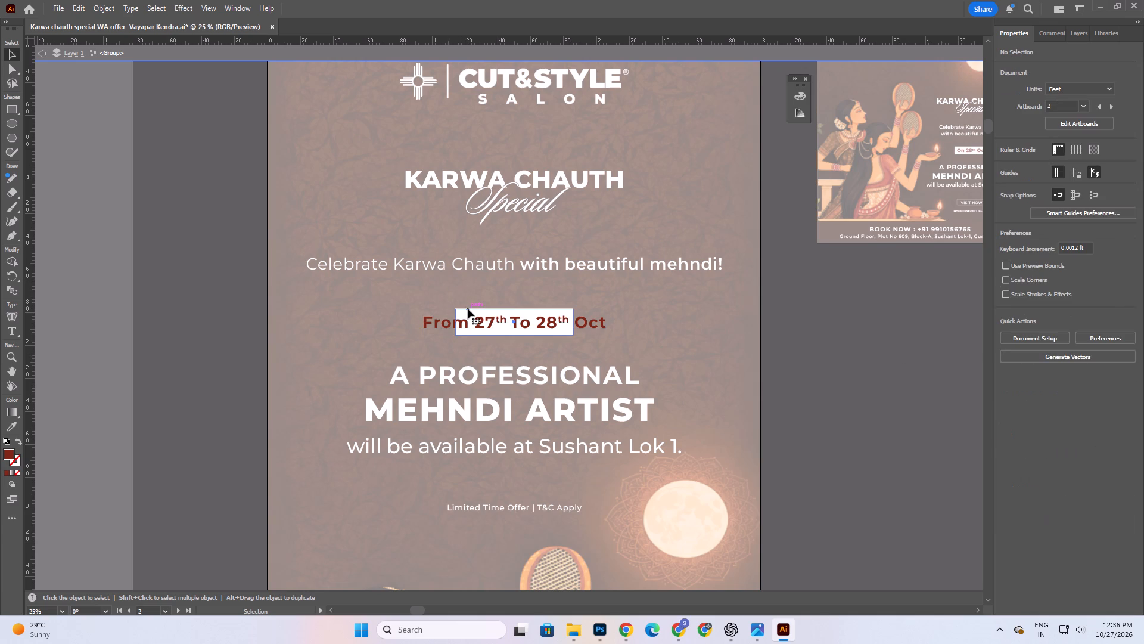
left_click(455, 320)
left_click_drag(453, 321, 437, 320)
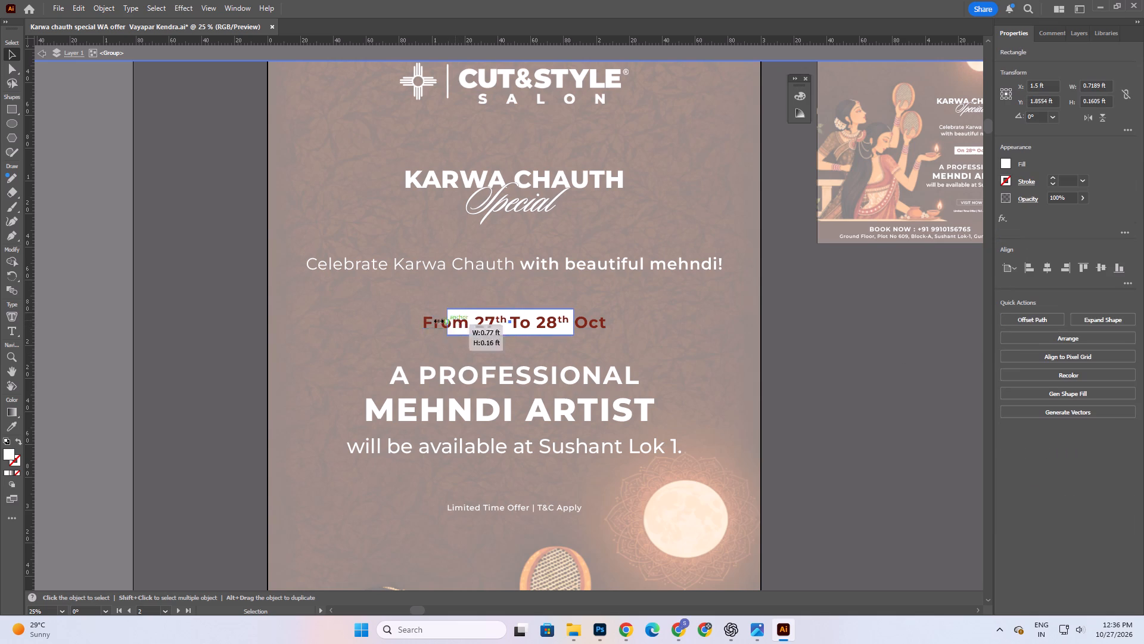
left_click_drag(437, 320, 392, 312)
left_click(360, 302)
left_click_drag(358, 299, 393, 316)
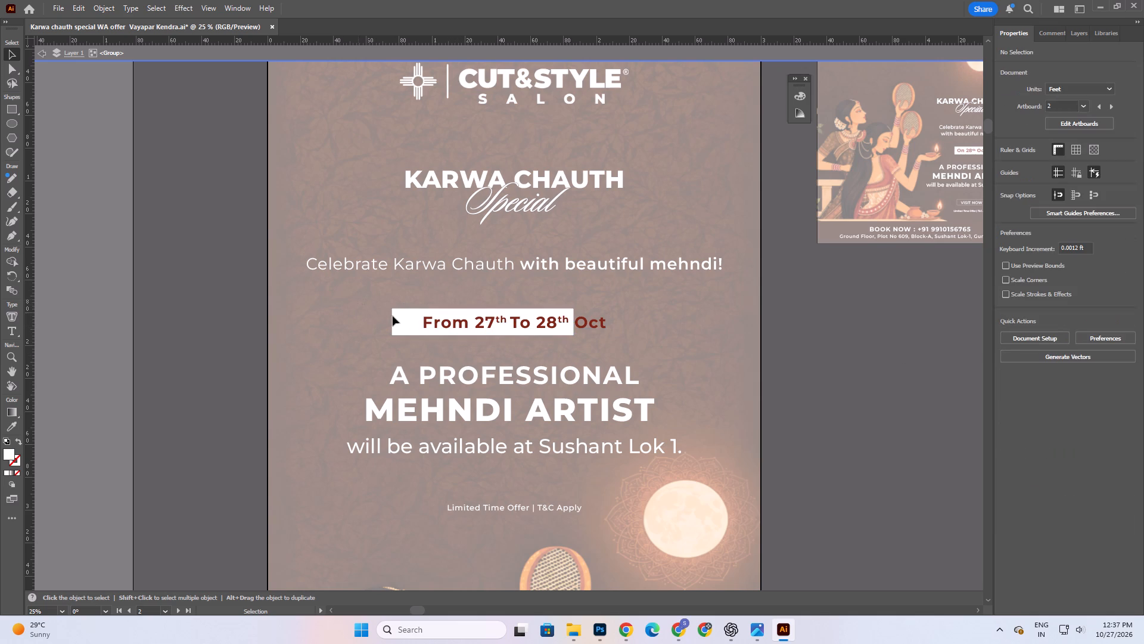
Centre the date text and its white box horizontally on each other, aligning to the selection.
left_click_drag(393, 316, 482, 343)
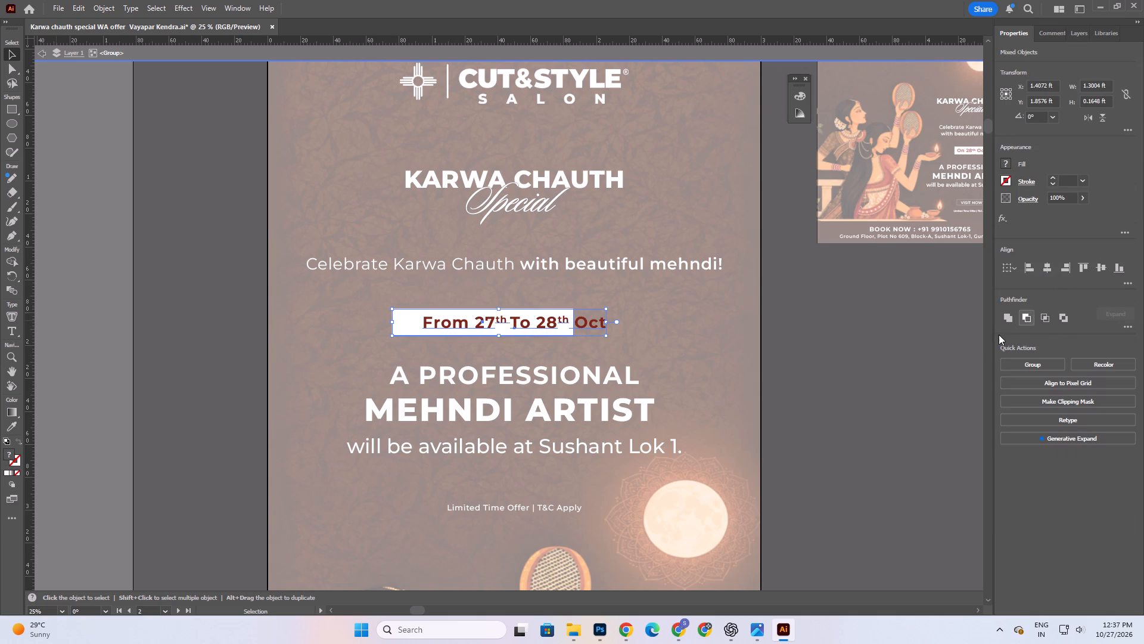
left_click(1125, 280)
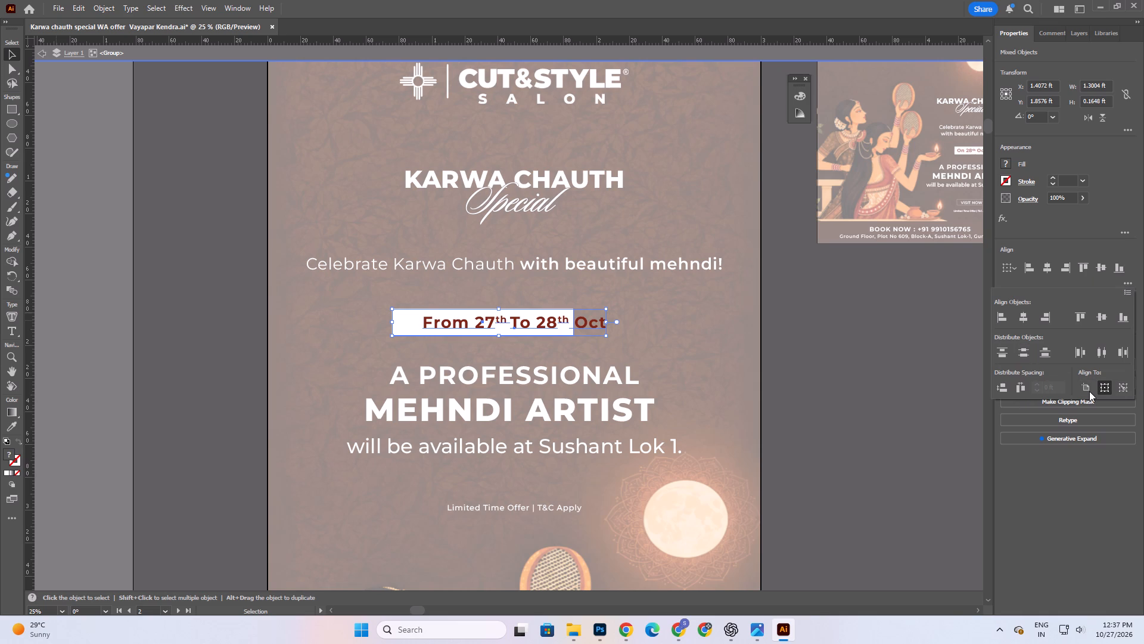
left_click(1089, 391)
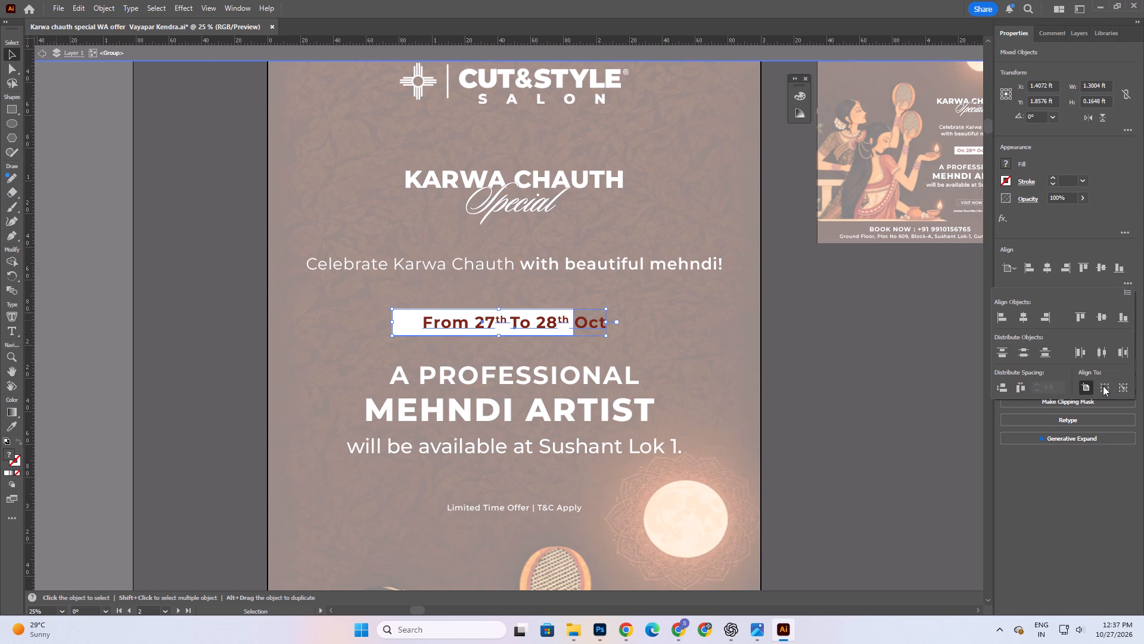
left_click(1103, 386)
left_click(1044, 266)
left_click(1044, 266)
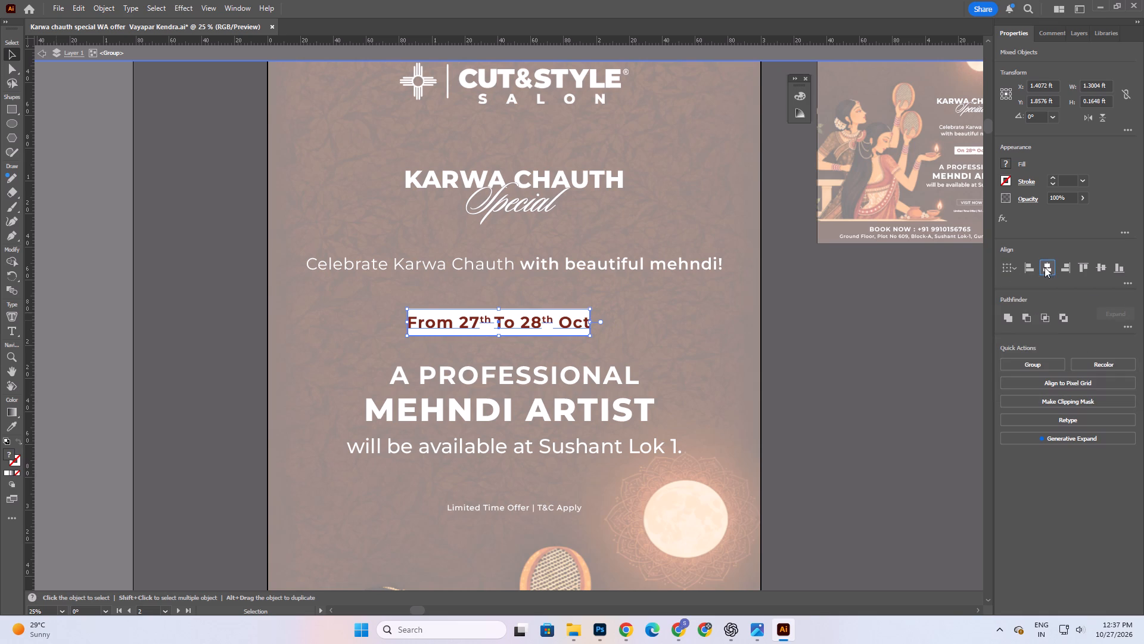
Widen the white date box to about 1.25 ft for side padding and re-centre it horizontally with the date text.
left_click(908, 369)
left_click(569, 310)
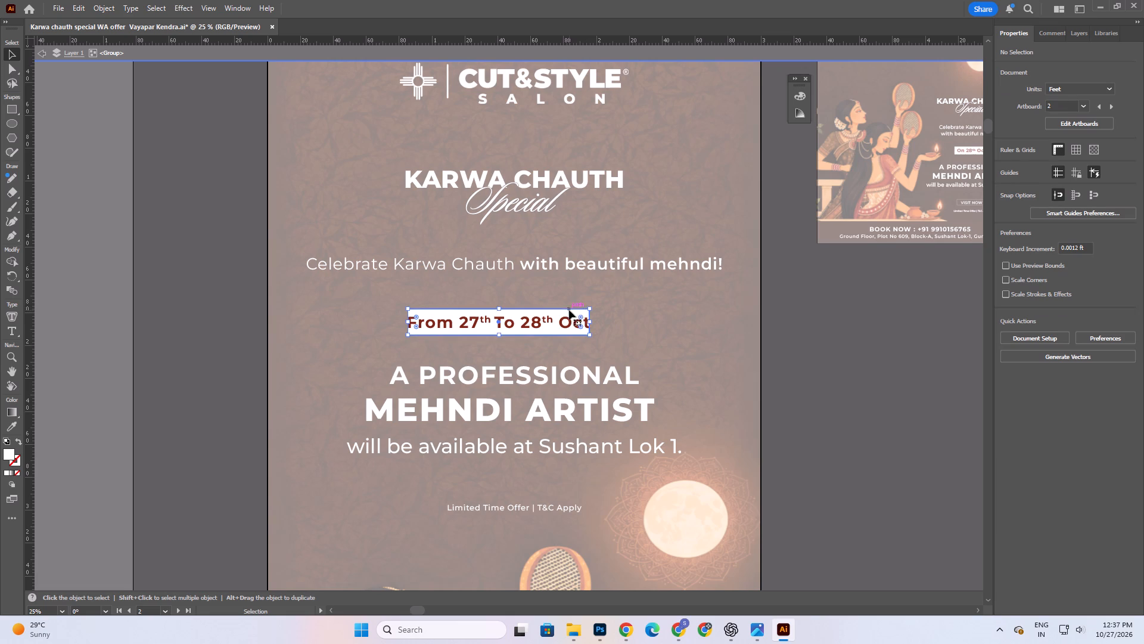
left_click_drag(592, 320, 613, 323)
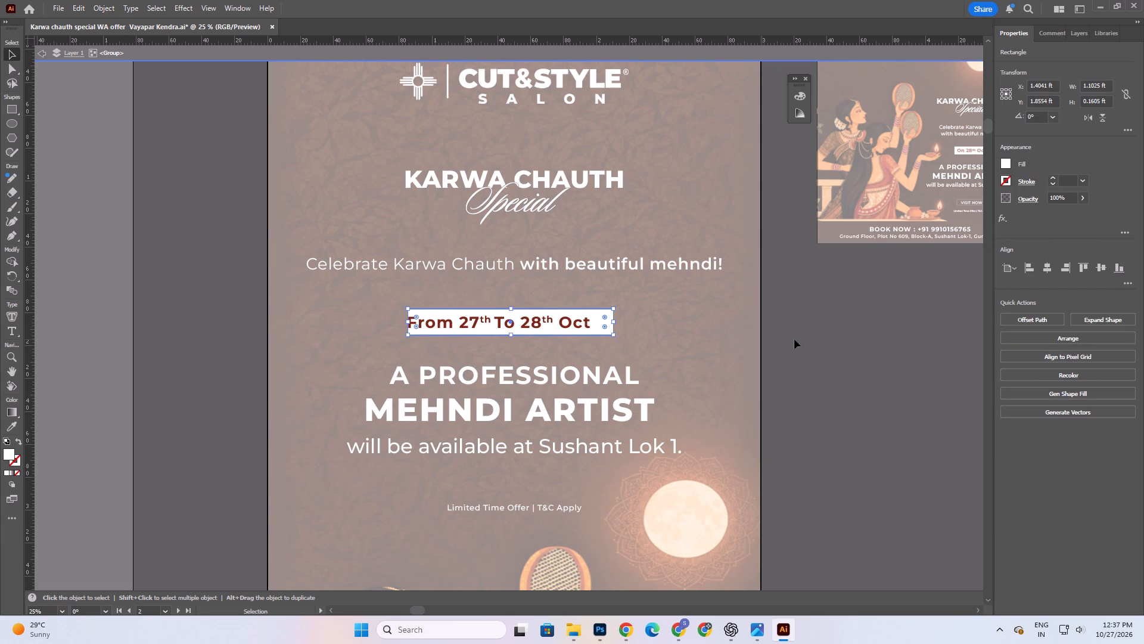
left_click_drag(835, 342, 823, 339)
left_click_drag(798, 330, 483, 318)
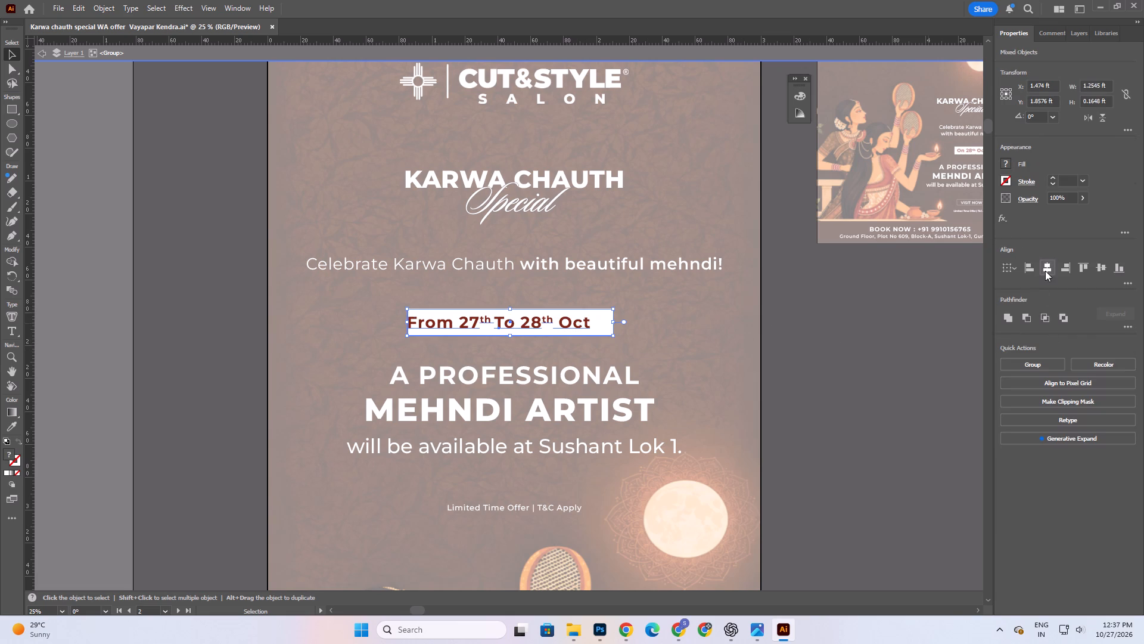
left_click(1045, 271)
left_click(901, 376)
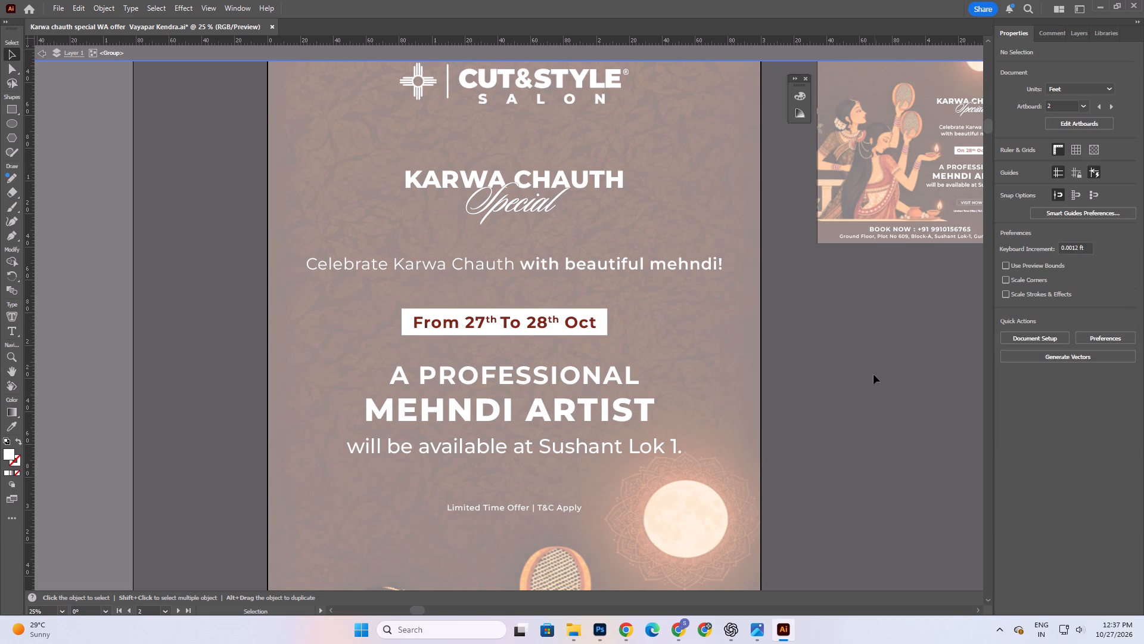
Exit the group's isolation and centre the date box group horizontally on the tall poster's artboard.
double_click(882, 360)
left_click(521, 326)
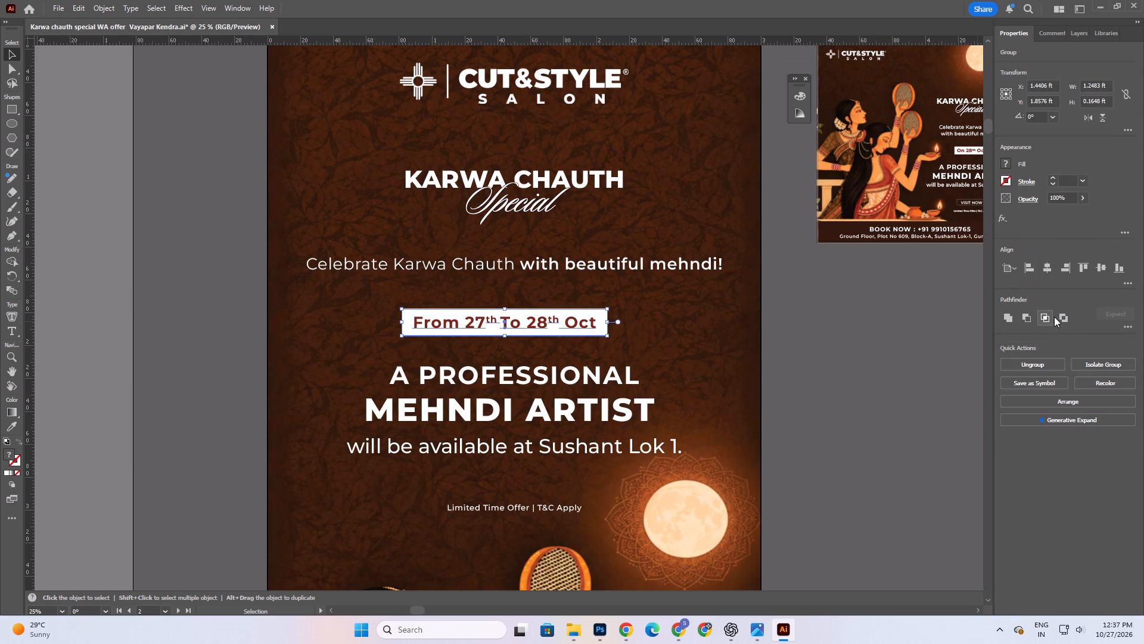
left_click(1046, 270)
left_click(1046, 270)
left_click(887, 401)
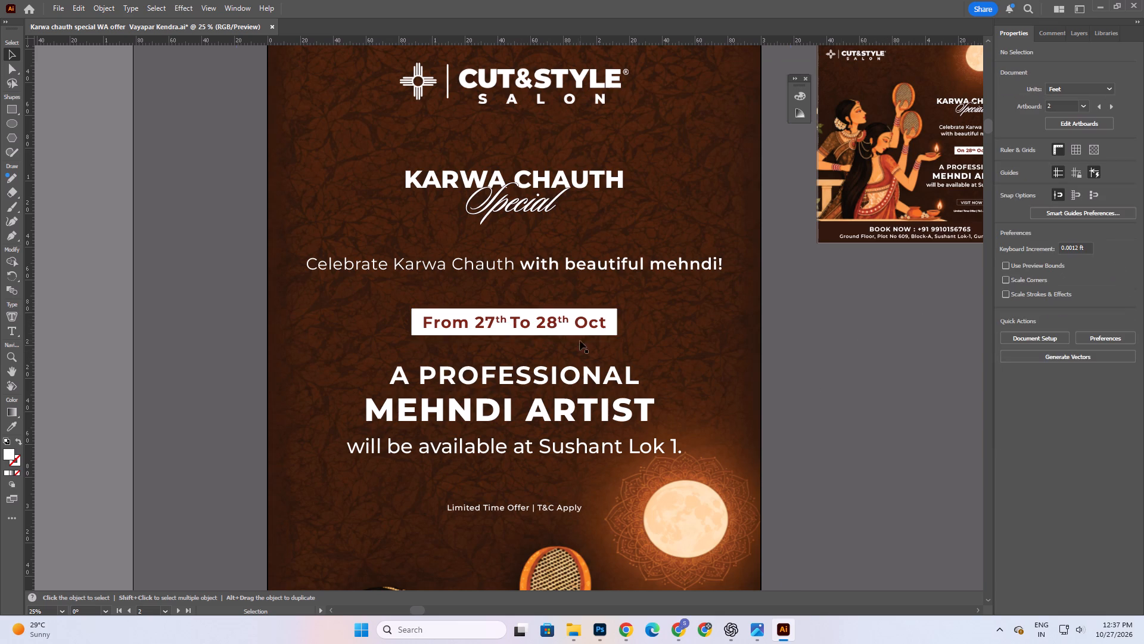
left_click(576, 322)
left_click(1122, 285)
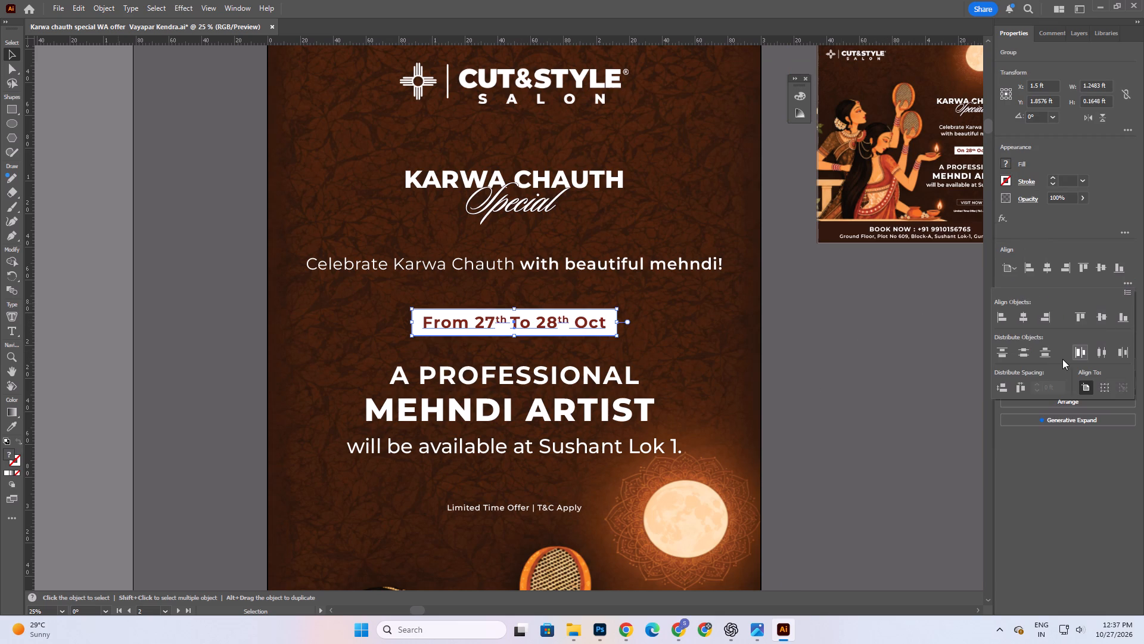
left_click(1025, 315)
left_click(861, 333)
Examine the tall poster's overall layout and the spacing of its logo, heading and text.
scroll(571, 298, "down", 2, "alt")
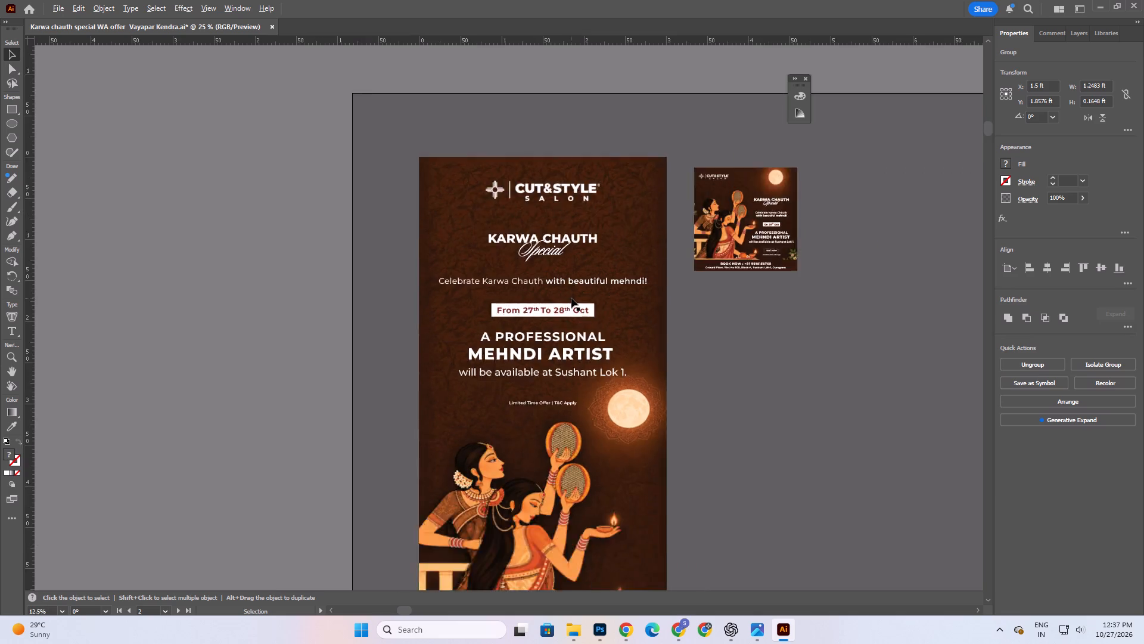
scroll(571, 298, "down", 1, "alt")
left_click_drag(752, 346, 756, 338)
scroll(579, 333, "down", 2)
scroll(572, 248, "up", 3, "alt")
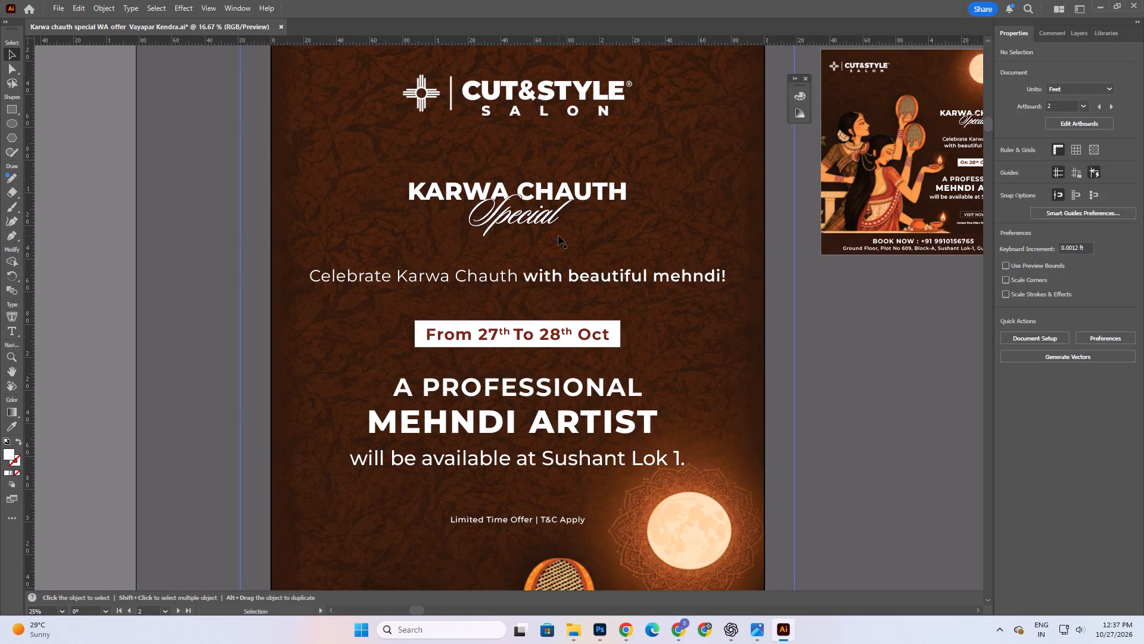
left_click(545, 224)
scroll(545, 224, "up", 3)
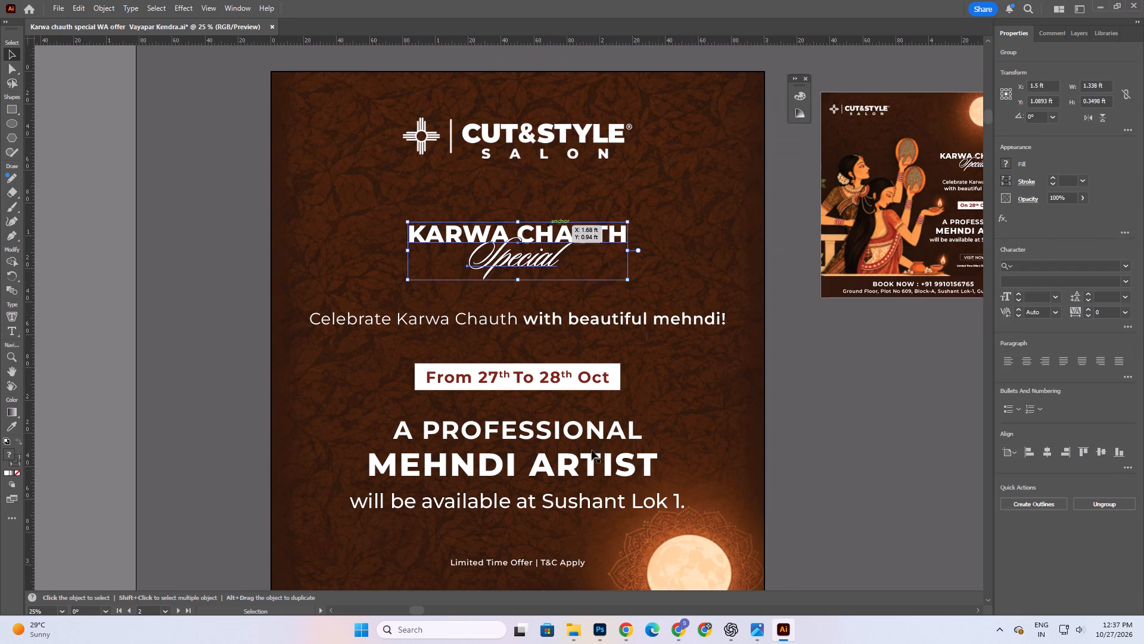
scroll(483, 316, "up", 3)
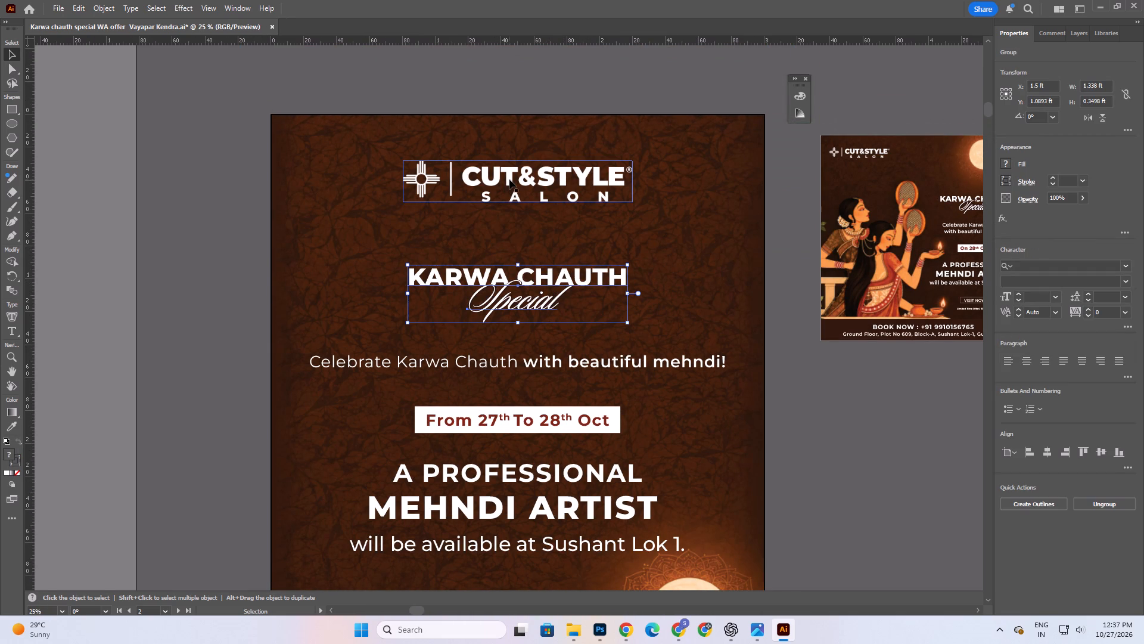
scroll(512, 178, "down", 2, "alt")
scroll(589, 314, "down", 5)
left_click(885, 327)
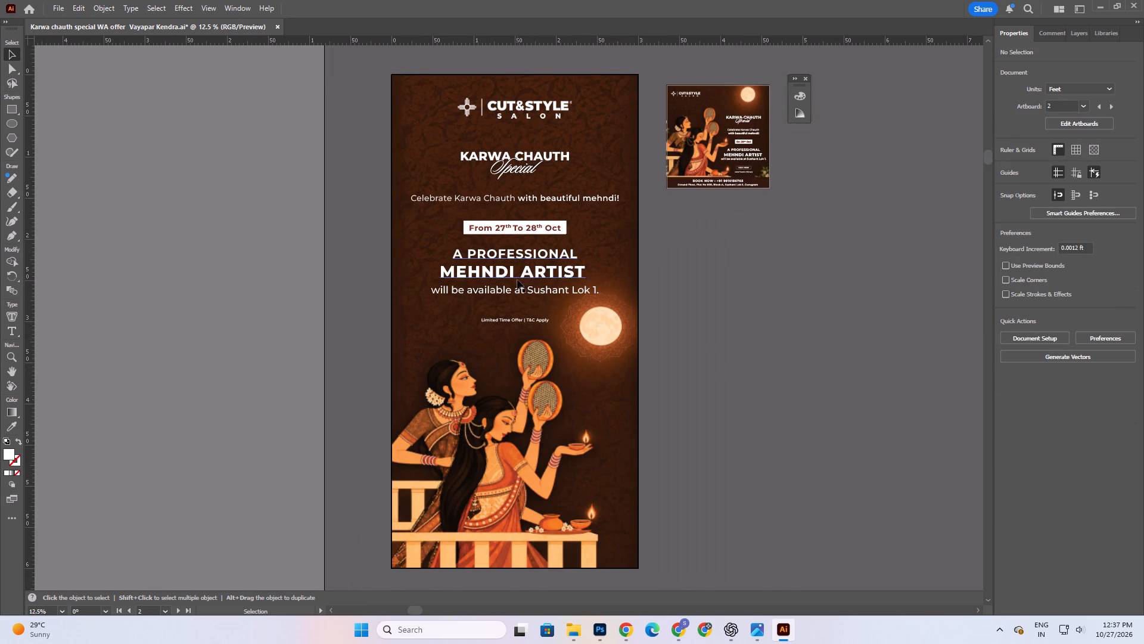
Open the tall poster's availability line for editing with the location name "Sushant Lok 1" selected, excluding the full stop.
scroll(523, 293, "up", 2, "alt")
double_click(523, 293)
left_click_drag(533, 292, 543, 290)
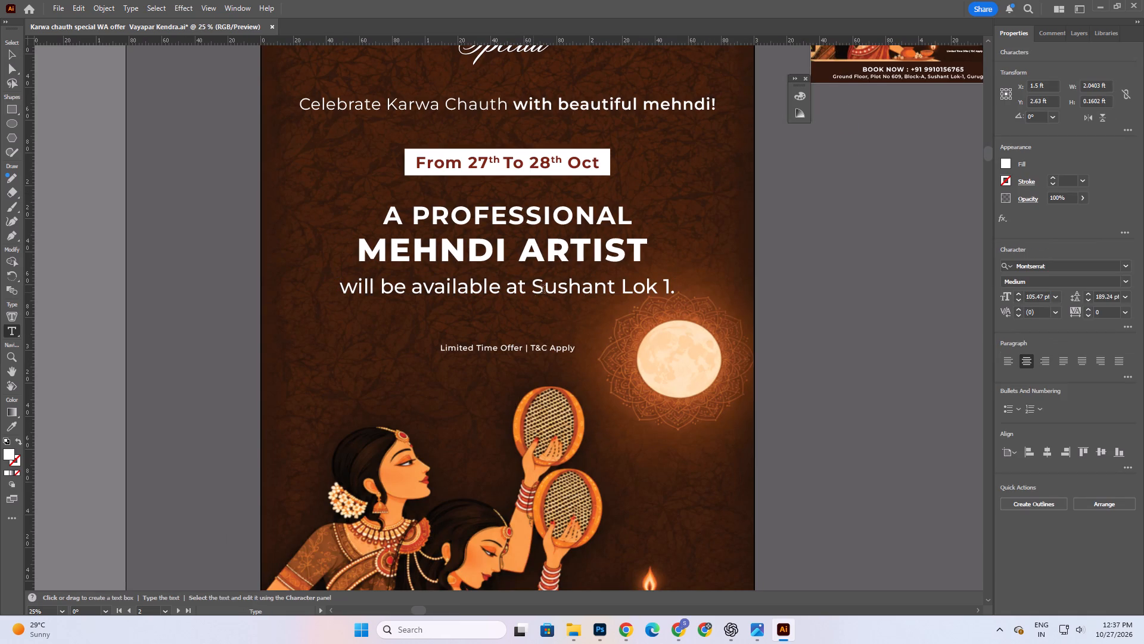
left_click_drag(543, 290, 670, 290)
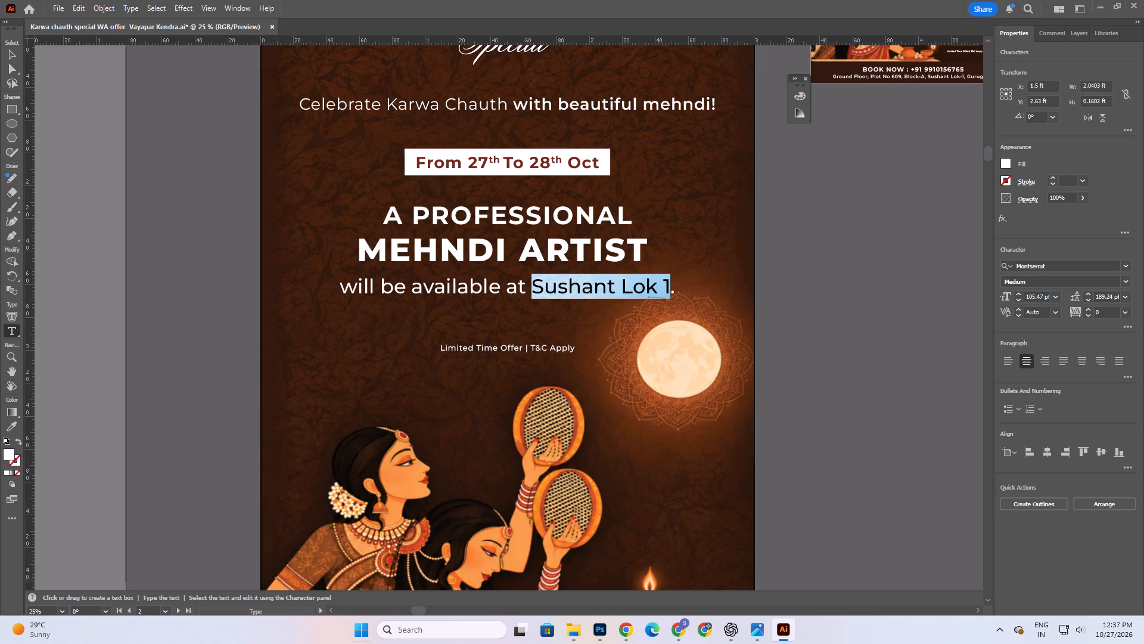
Switch to the Task Tracker dashboard in Chrome and look through the assigned tasks for the poster's brief.
left_click(686, 637)
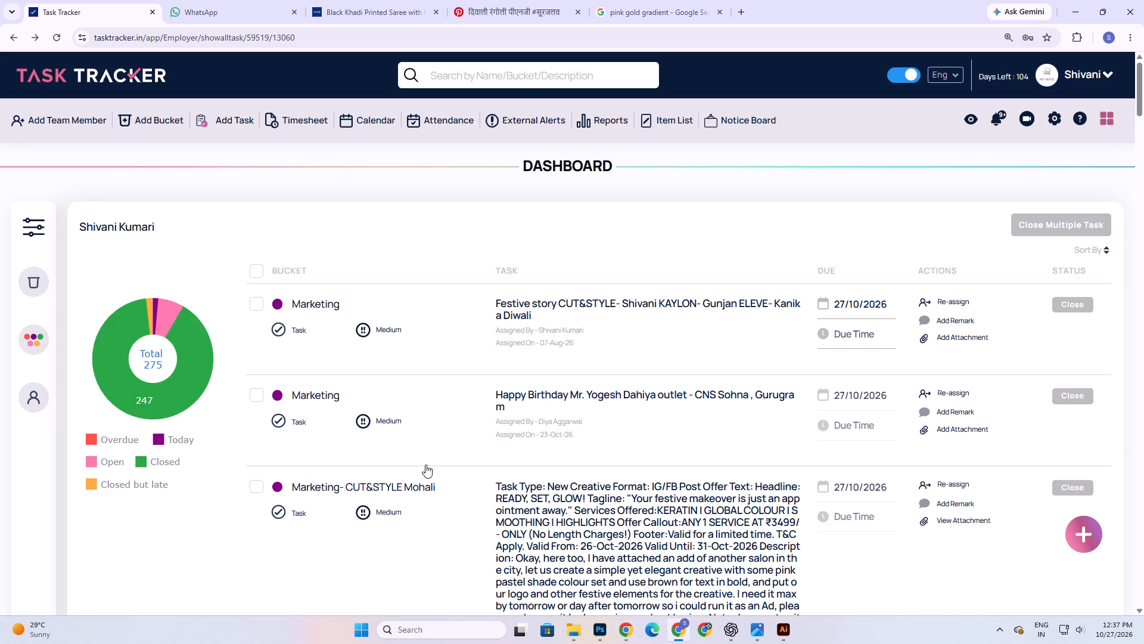
scroll(679, 497, "down", 2)
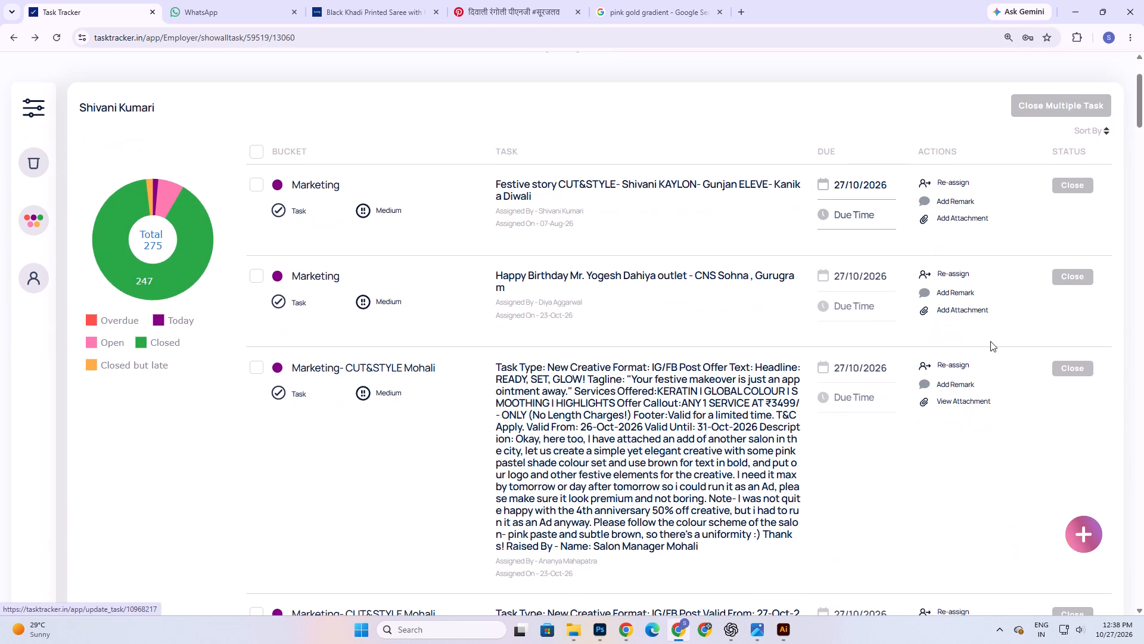
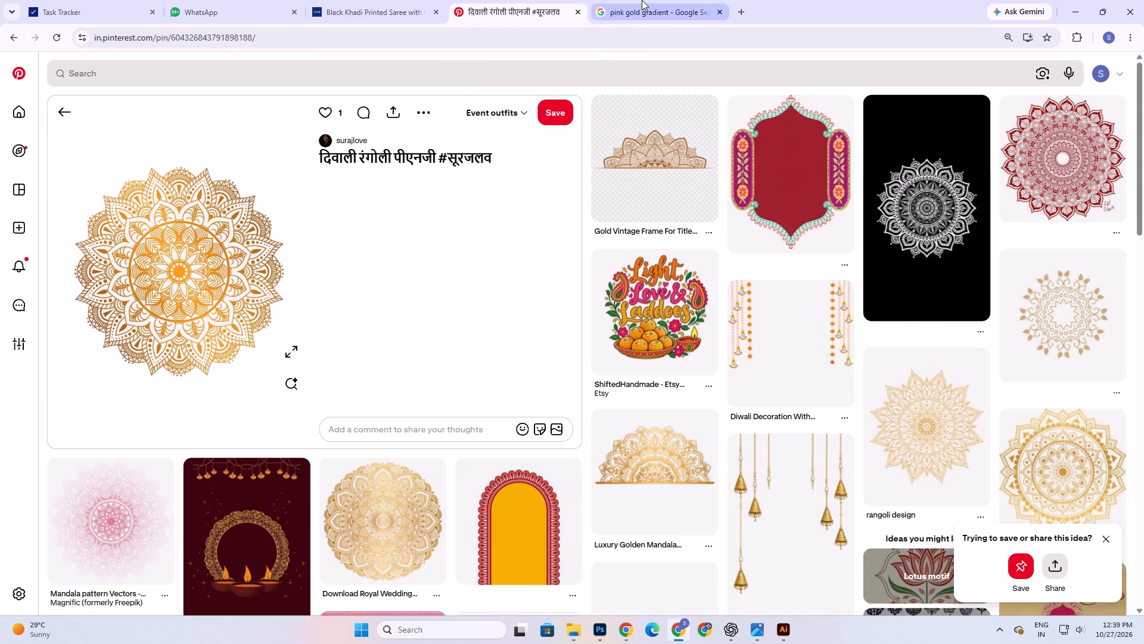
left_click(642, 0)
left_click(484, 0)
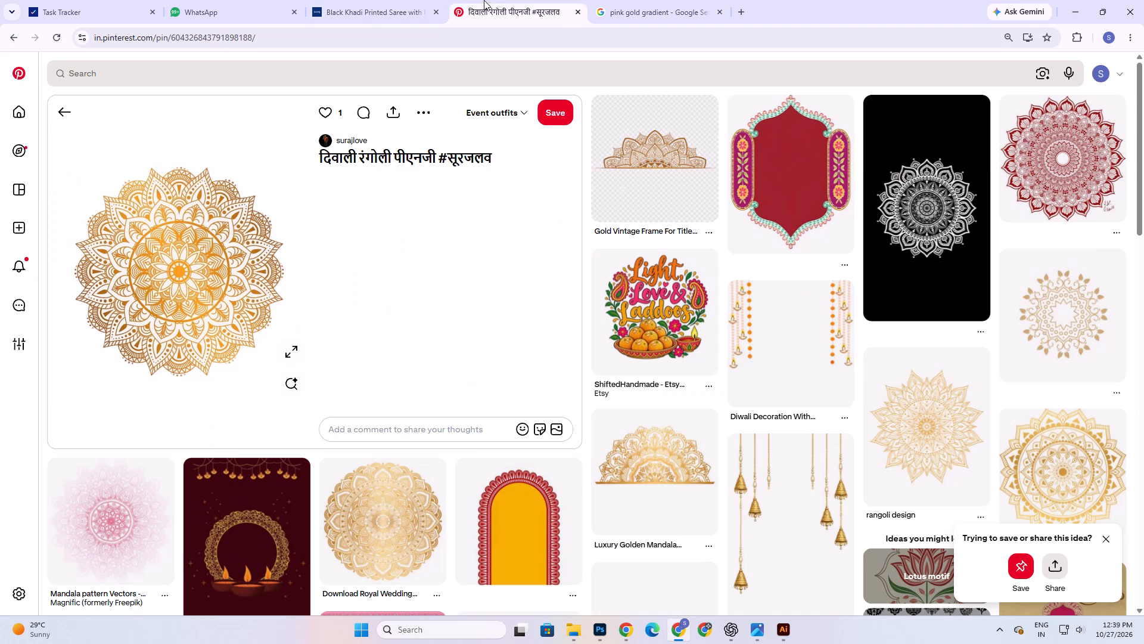
Switch back to Illustrator and save the Karwa Chauth Vayapar Kendra poster file.
left_click(786, 631)
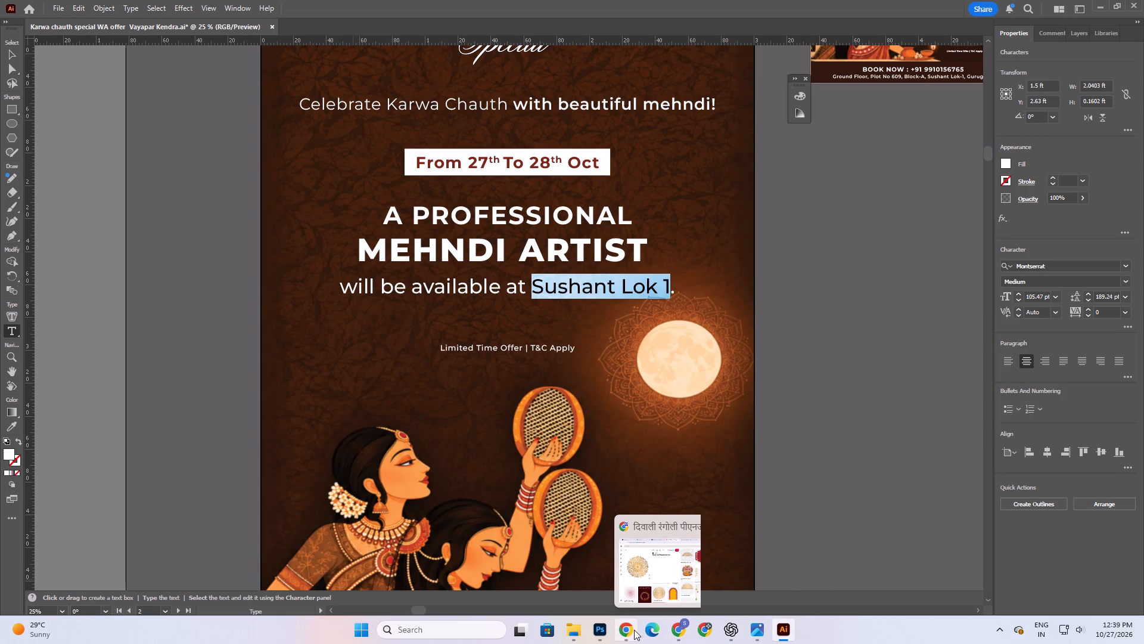
key("ctrl+s")
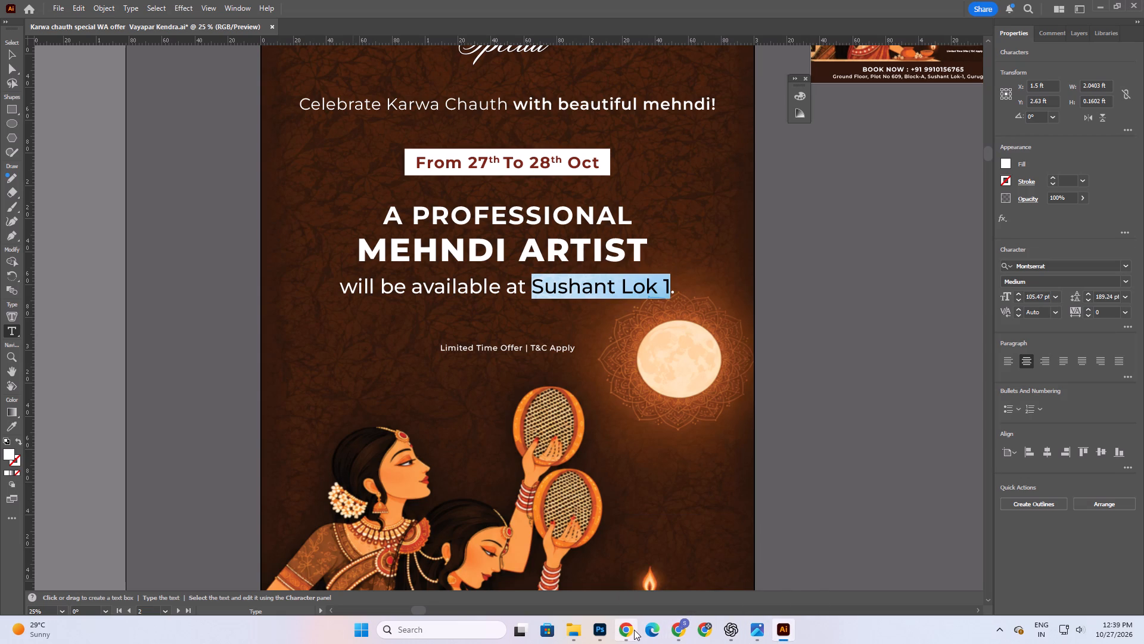